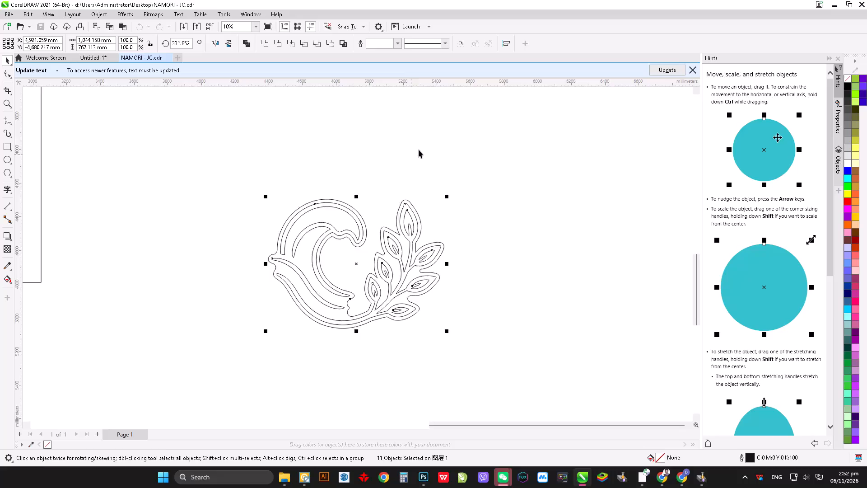
Draw a rectangle in the empty space beside the logo outline and size it to 600 mm wide by 1000 mm high.
{"action": "scroll", "coordinate": [419, 150], "scroll_direction": "down", "scroll_amount": 8}
{"action": "scroll", "coordinate": [375, 241], "scroll_direction": "up", "scroll_amount": 8}
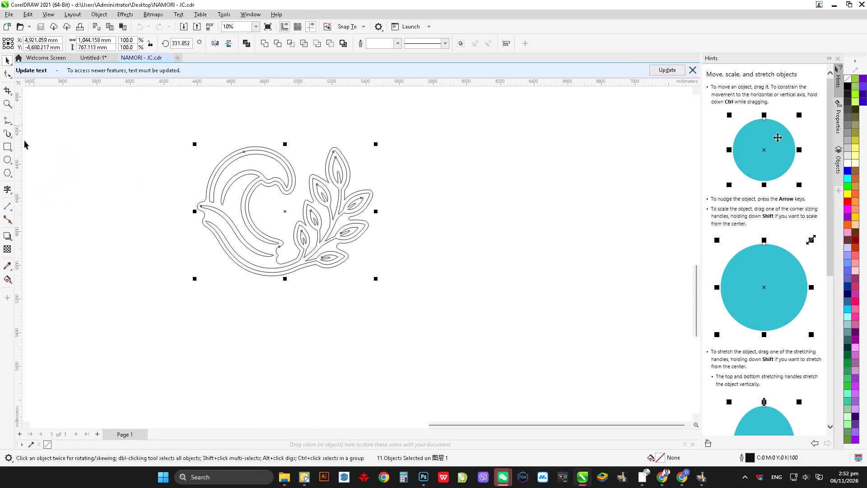
{"action": "left_click", "coordinate": [7, 145]}
{"action": "left_click_drag", "start_coordinate": [435, 143], "coordinate": [545, 319]}
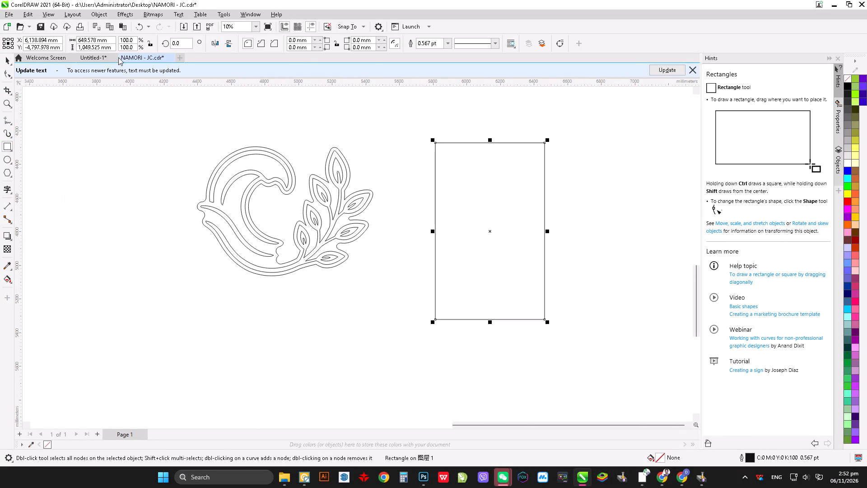
{"action": "left_click", "coordinate": [95, 46]}
{"action": "key", "text": "ctrl+a"}
{"action": "type", "text": "1000"}
{"action": "left_click_drag", "start_coordinate": [107, 39], "coordinate": [40, 39]}
{"action": "type", "text": "600"}
{"action": "key", "text": "Return"}
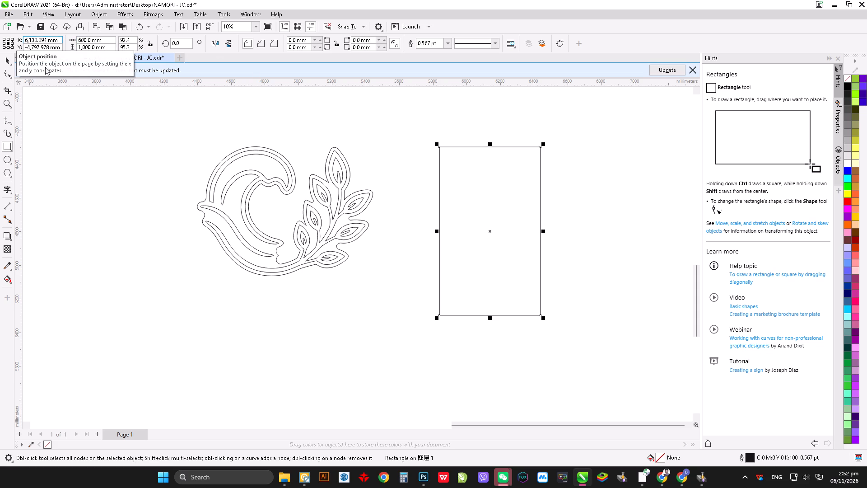
Move the 600 × 1000 mm rectangle over the leafy branch half of the logo outline.
{"action": "left_click", "coordinate": [6, 57]}
{"action": "left_click_drag", "start_coordinate": [487, 263], "coordinate": [401, 248]}
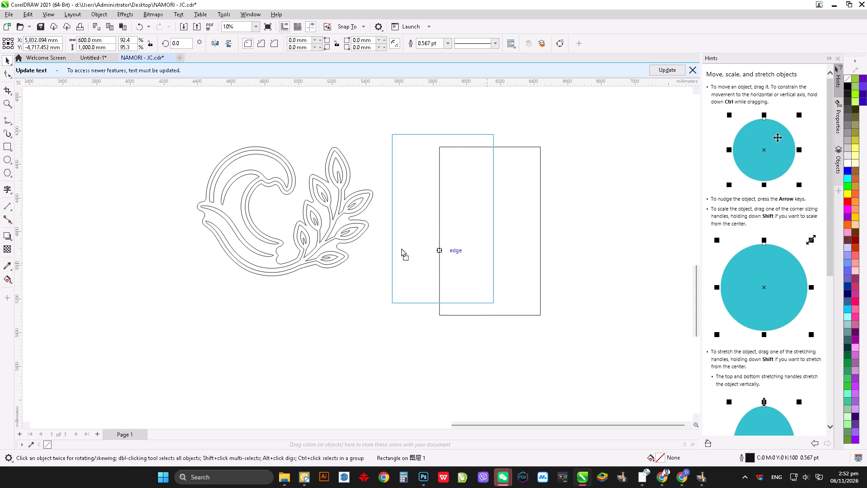
{"action": "left_click_drag", "start_coordinate": [401, 248], "coordinate": [326, 239]}
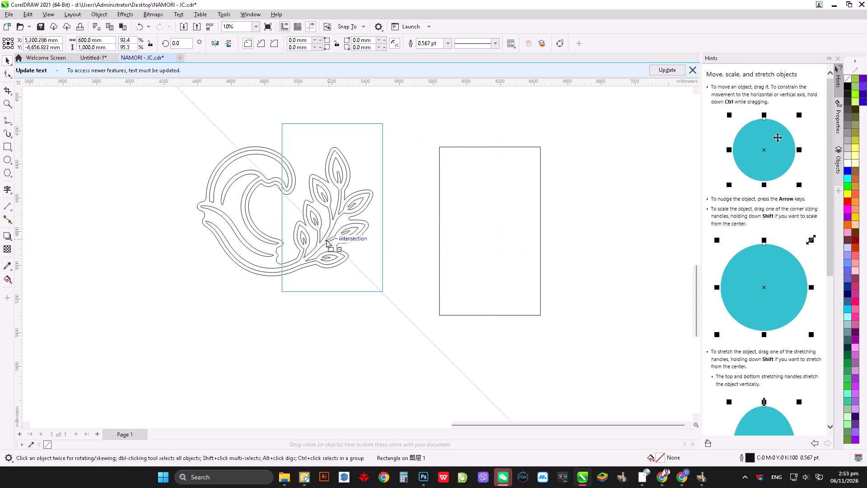
{"action": "left_click_drag", "start_coordinate": [326, 239], "coordinate": [325, 237]}
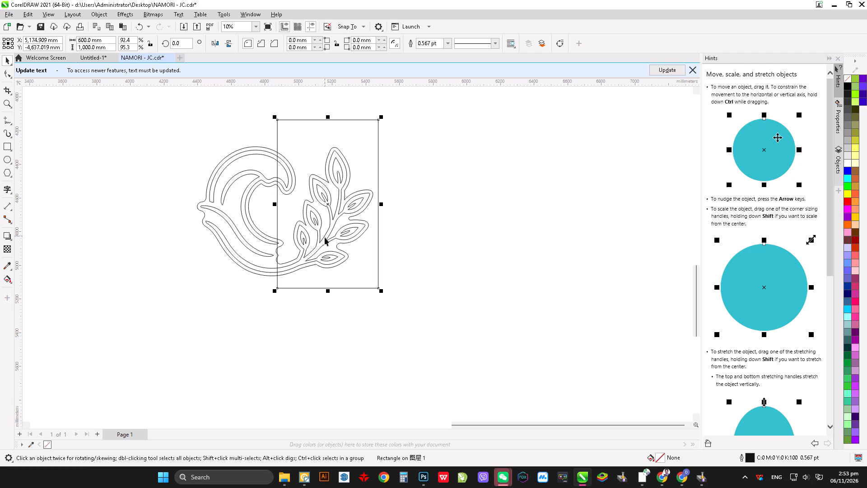
Rotate the whole wave-and-branch logo outline counterclockwise to about 5.4°, using the logo in the coloured NAMORI sign as reference.
{"action": "left_click_drag", "start_coordinate": [112, 252], "coordinate": [119, 254]}
{"action": "left_click_drag", "start_coordinate": [133, 301], "coordinate": [411, 128]}
{"action": "scroll", "coordinate": [547, 369], "scroll_direction": "down", "scroll_amount": 5}
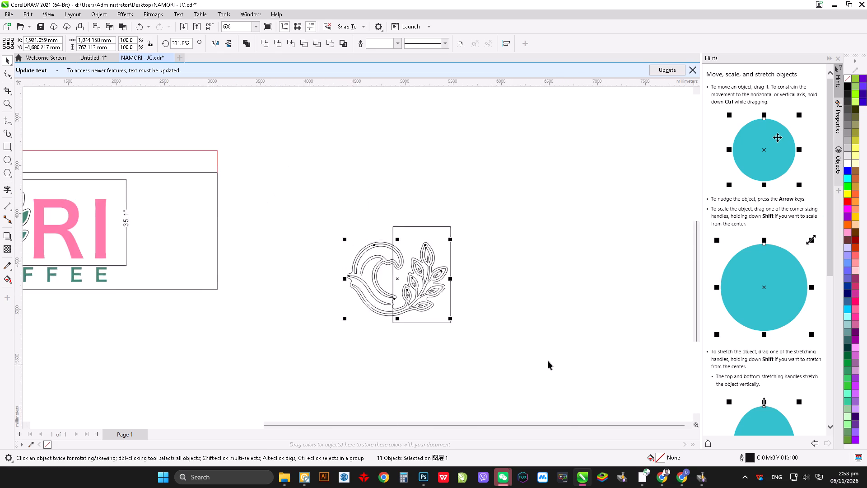
{"action": "scroll", "coordinate": [548, 361], "scroll_direction": "down", "scroll_amount": 8}
{"action": "scroll", "coordinate": [406, 318], "scroll_direction": "up", "scroll_amount": 15}
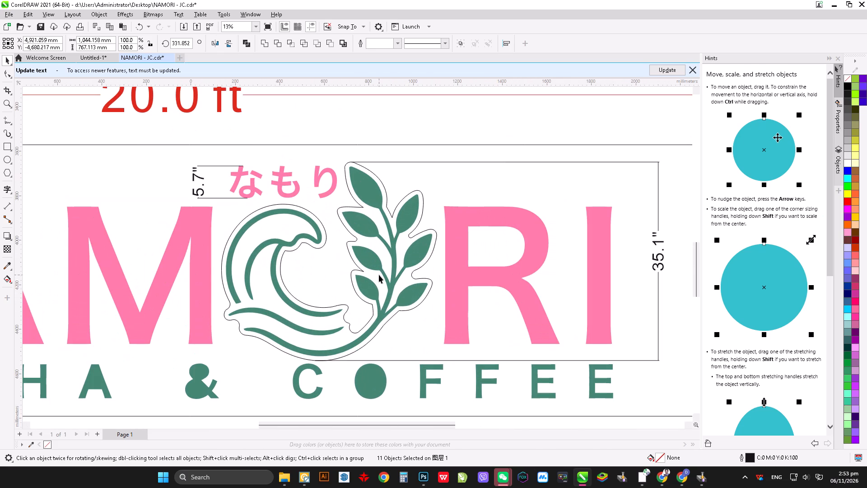
{"action": "scroll", "coordinate": [291, 294], "scroll_direction": "down", "scroll_amount": 3}
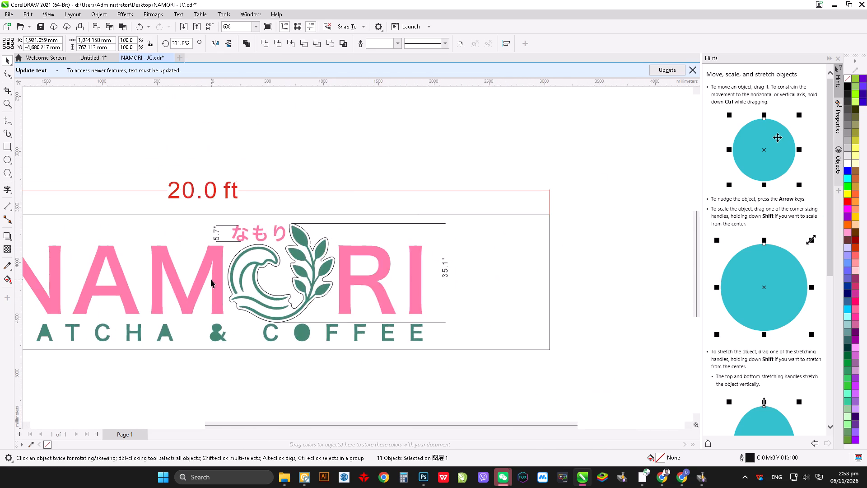
{"action": "scroll", "coordinate": [211, 279], "scroll_direction": "down", "scroll_amount": 7}
{"action": "scroll", "coordinate": [512, 322], "scroll_direction": "up", "scroll_amount": 8}
{"action": "scroll", "coordinate": [461, 316], "scroll_direction": "down", "scroll_amount": 7}
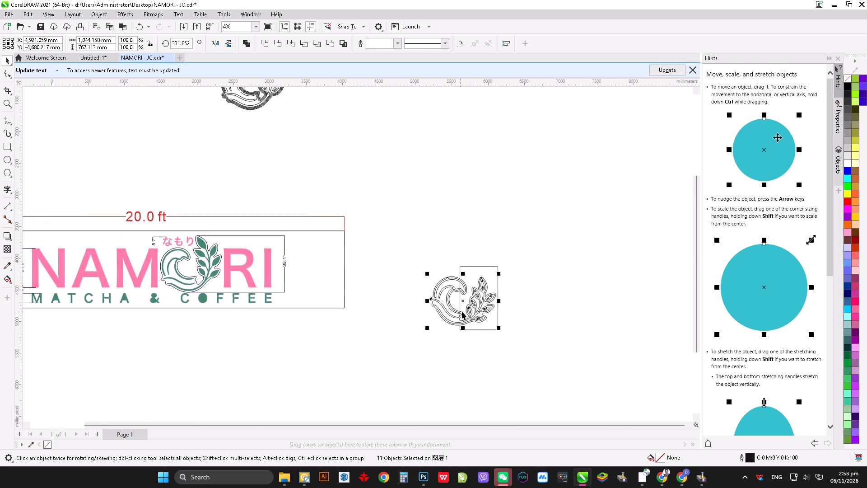
{"action": "scroll", "coordinate": [468, 317], "scroll_direction": "up", "scroll_amount": 7}
{"action": "left_click", "coordinate": [514, 262]}
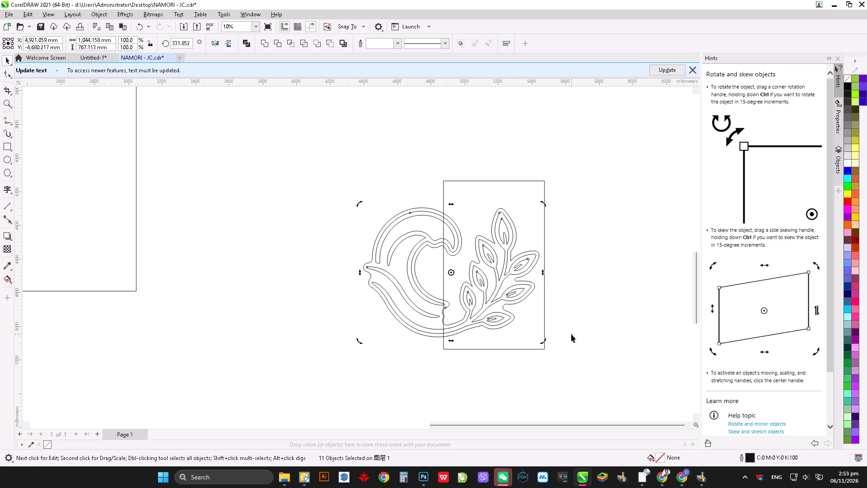
{"action": "left_click", "coordinate": [350, 367]}
{"action": "left_click_drag", "start_coordinate": [327, 378], "coordinate": [622, 192]}
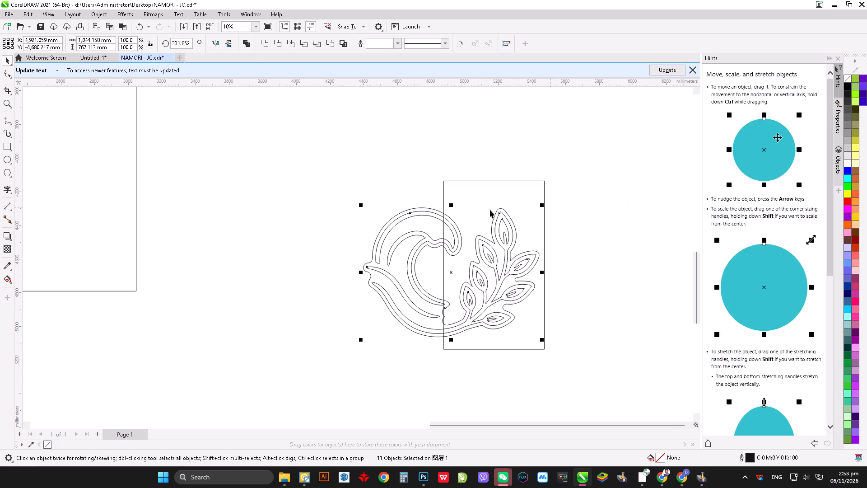
{"action": "left_click", "coordinate": [425, 212]}
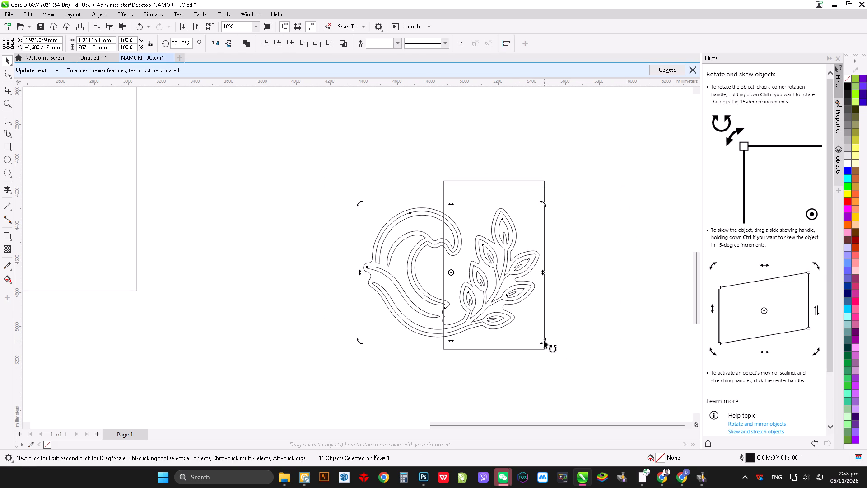
{"action": "left_click_drag", "start_coordinate": [544, 340], "coordinate": [553, 278]}
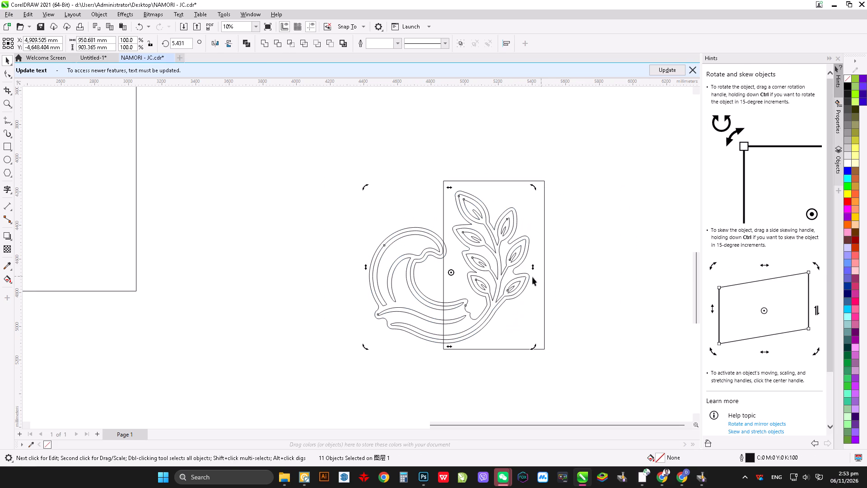
Shift the rotated logo outline slightly left and down so the leafy branch sits inside the rectangle.
{"action": "left_click", "coordinate": [496, 286]}
{"action": "left_click_drag", "start_coordinate": [502, 279], "coordinate": [504, 278]}
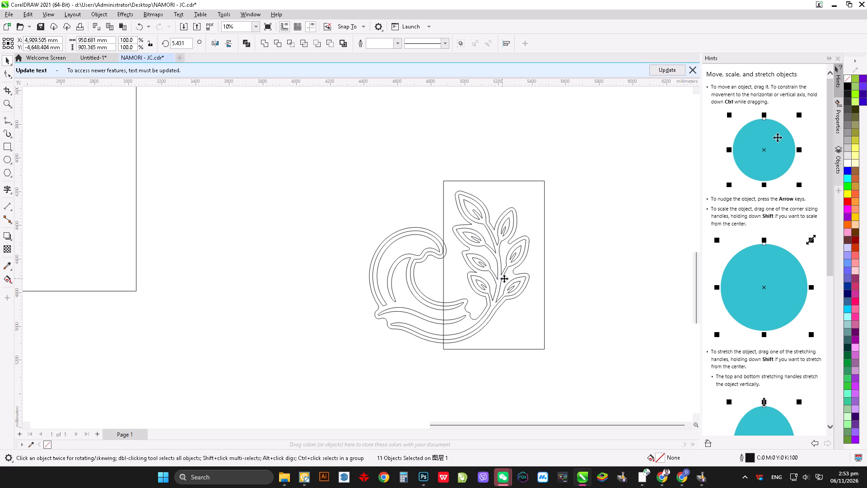
{"action": "left_click_drag", "start_coordinate": [504, 278], "coordinate": [512, 280]}
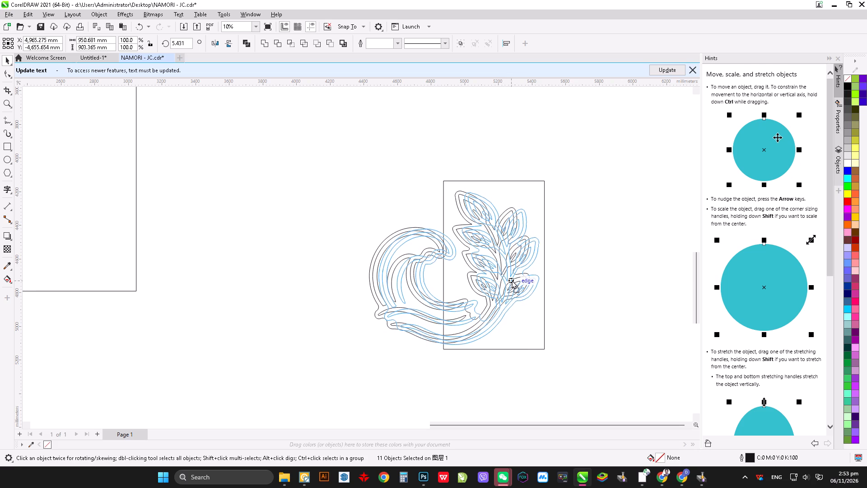
{"action": "left_click_drag", "start_coordinate": [512, 280], "coordinate": [498, 284]}
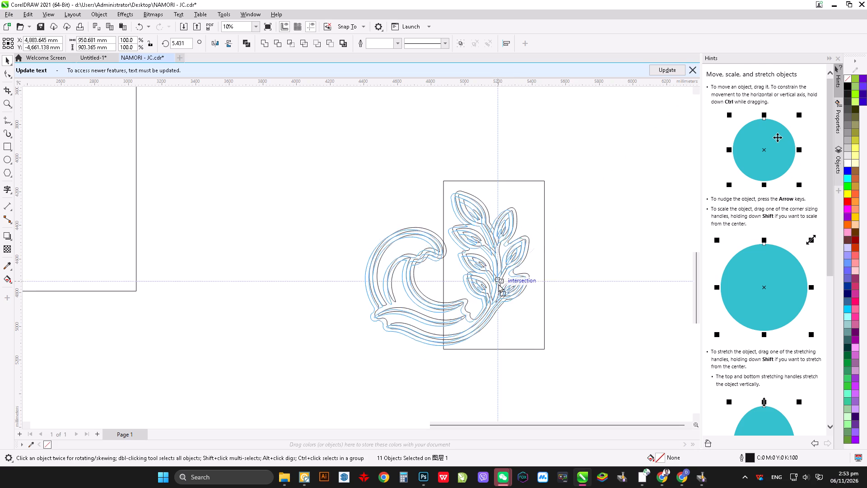
{"action": "left_click_drag", "start_coordinate": [498, 284], "coordinate": [514, 279]}
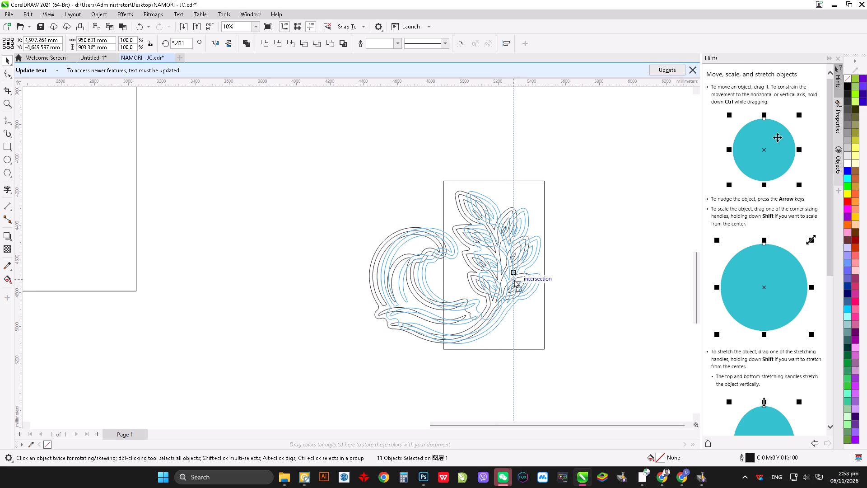
{"action": "left_click_drag", "start_coordinate": [514, 279], "coordinate": [497, 283]}
{"action": "left_click", "coordinate": [312, 283]}
Duplicate the inner branch-and-stem curve of the logo and move the copy to the empty area beyond the rectangle.
{"action": "scroll", "coordinate": [406, 336], "scroll_direction": "down", "scroll_amount": 2}
{"action": "scroll", "coordinate": [452, 336], "scroll_direction": "up", "scroll_amount": 6}
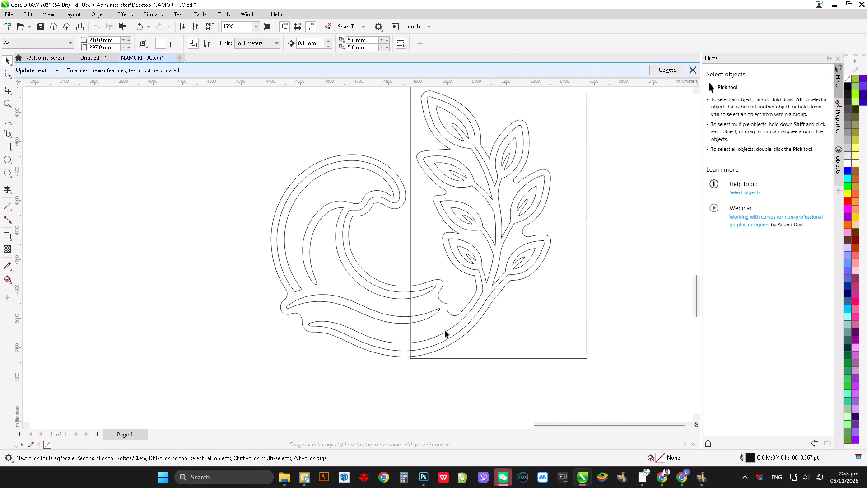
{"action": "left_click", "coordinate": [444, 332]}
{"action": "scroll", "coordinate": [444, 332], "scroll_direction": "down", "scroll_amount": 2}
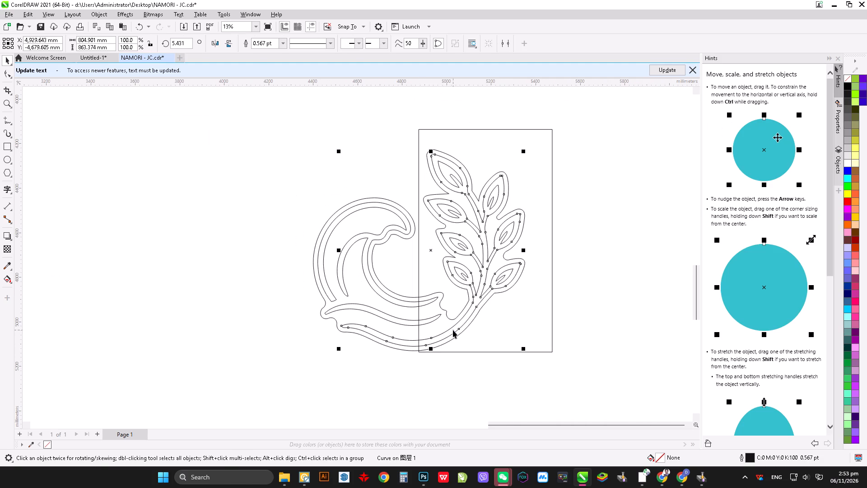
{"action": "key", "text": "plus"}
{"action": "scroll", "coordinate": [295, 278], "scroll_direction": "down", "scroll_amount": 4}
{"action": "scroll", "coordinate": [378, 295], "scroll_direction": "down", "scroll_amount": 1}
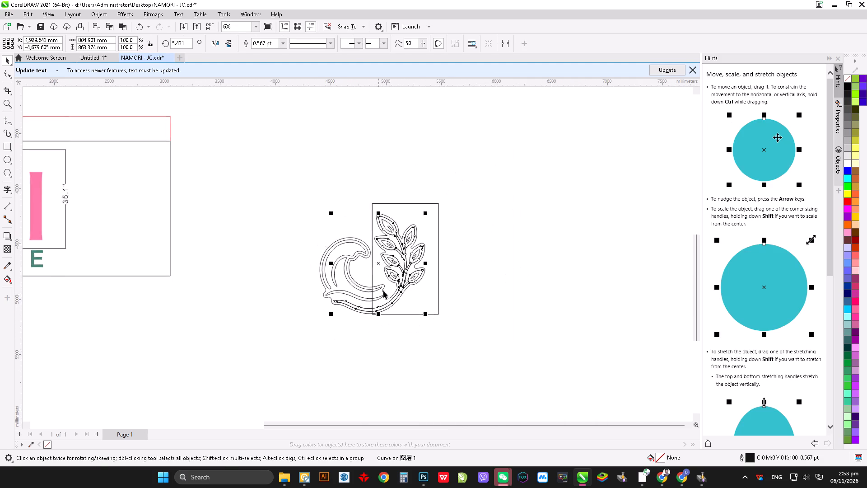
{"action": "scroll", "coordinate": [383, 291], "scroll_direction": "down", "scroll_amount": 1}
{"action": "left_click_drag", "start_coordinate": [378, 269], "coordinate": [489, 264]}
{"action": "left_click", "coordinate": [486, 331]}
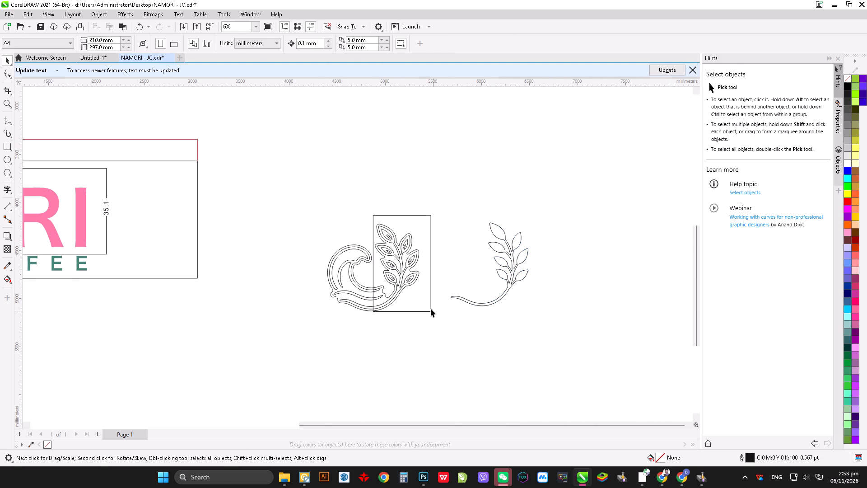
Delete the leaf nodes from the branch copy with the Shape tool, keeping the nodes of the curved stem.
{"action": "scroll", "coordinate": [432, 300], "scroll_direction": "up", "scroll_amount": 6}
{"action": "left_click", "coordinate": [441, 301]}
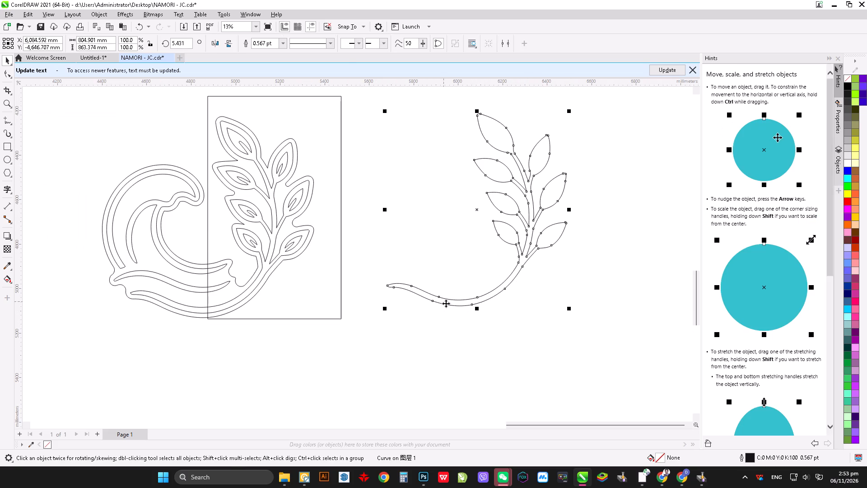
{"action": "left_click", "coordinate": [442, 200]}
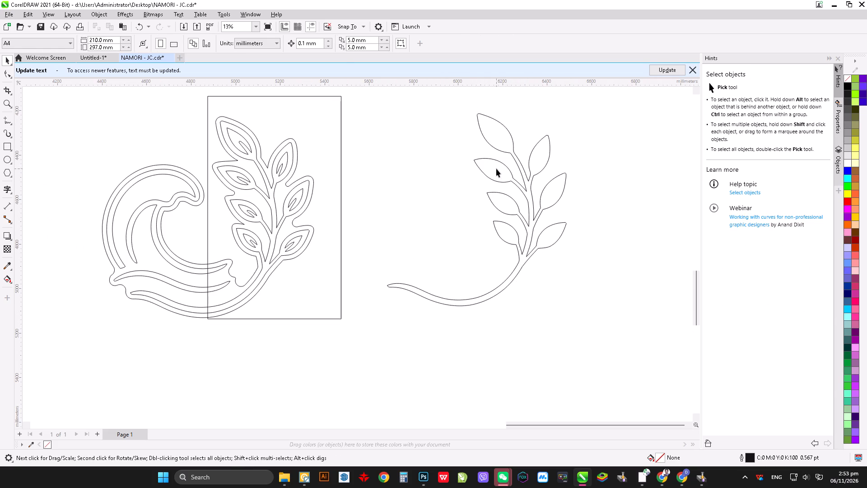
{"action": "left_click", "coordinate": [498, 160]}
{"action": "left_click_drag", "start_coordinate": [452, 99], "coordinate": [616, 254]}
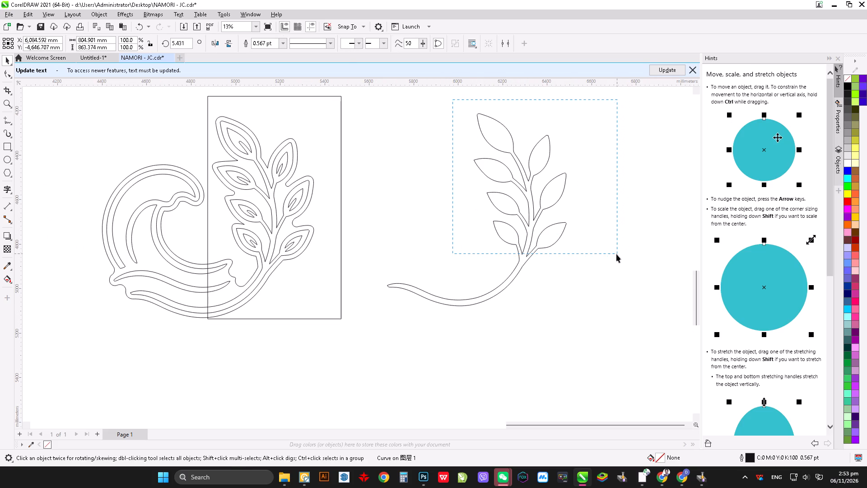
{"action": "left_click_drag", "start_coordinate": [616, 254], "coordinate": [615, 253]}
{"action": "left_click", "coordinate": [551, 230]}
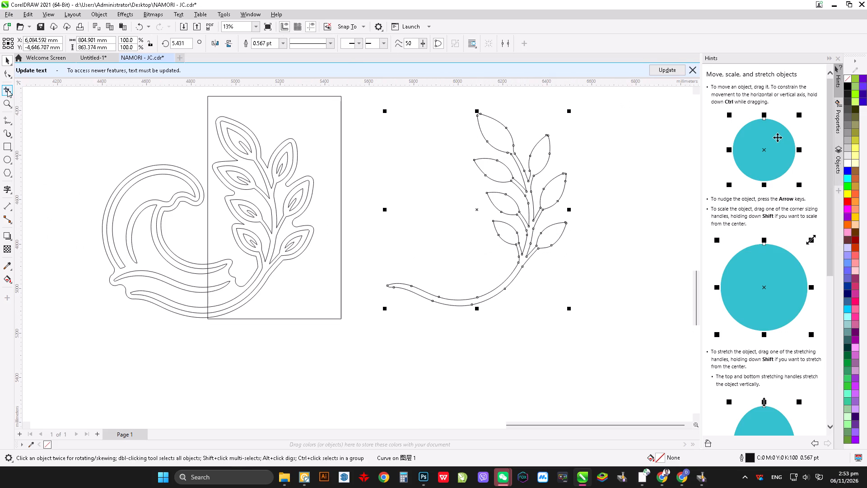
{"action": "left_click", "coordinate": [7, 89]}
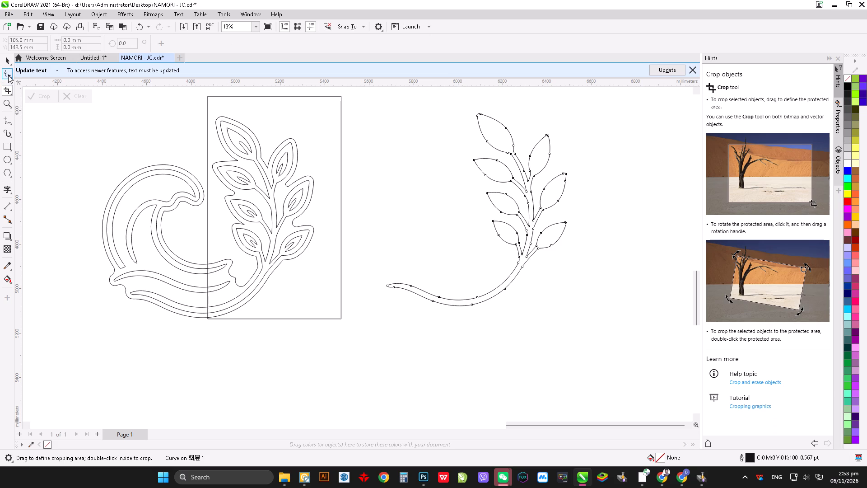
{"action": "left_click", "coordinate": [8, 75]}
{"action": "left_click_drag", "start_coordinate": [449, 100], "coordinate": [651, 242]}
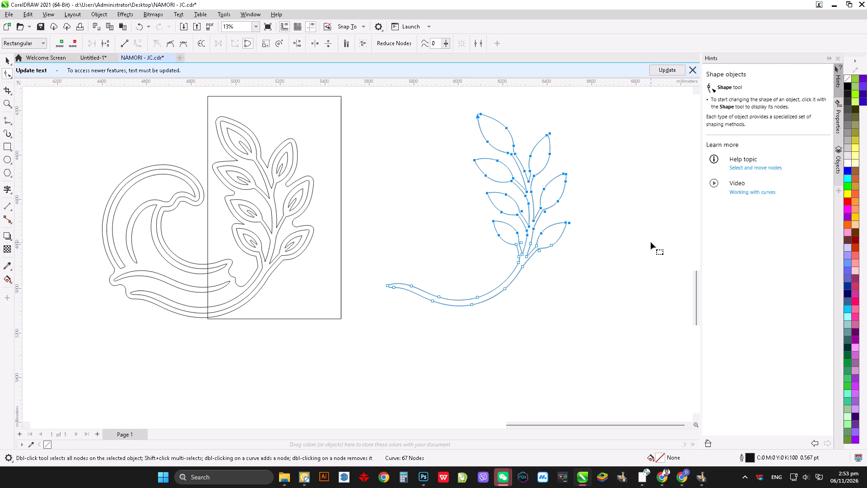
{"action": "key", "text": "Delete"}
{"action": "left_click_drag", "start_coordinate": [461, 136], "coordinate": [577, 246]}
{"action": "key", "text": "Delete"}
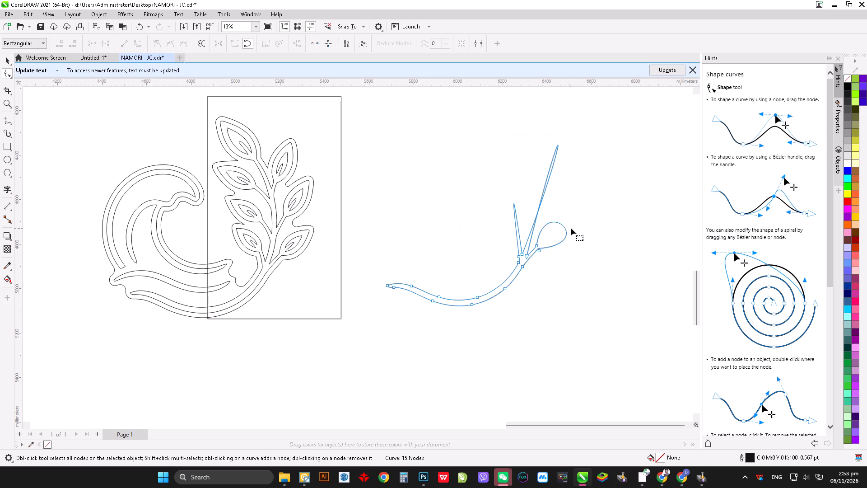
Delete the remaining leaf nodes at the upper end of the branch copy, leaving only the curved stem's nodes.
{"action": "double_click", "coordinate": [542, 249]}
{"action": "key", "text": "Delete"}
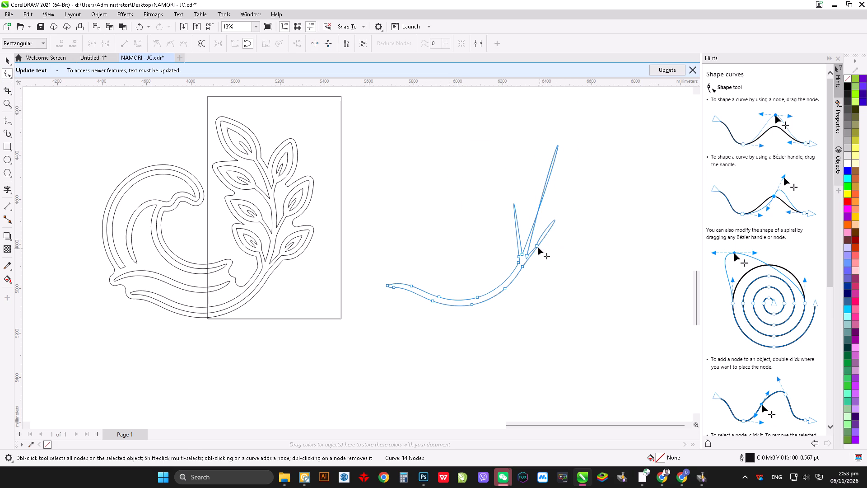
{"action": "left_click", "coordinate": [537, 247]}
{"action": "key", "text": "Delete"}
{"action": "scroll", "coordinate": [526, 254], "scroll_direction": "up", "scroll_amount": 4}
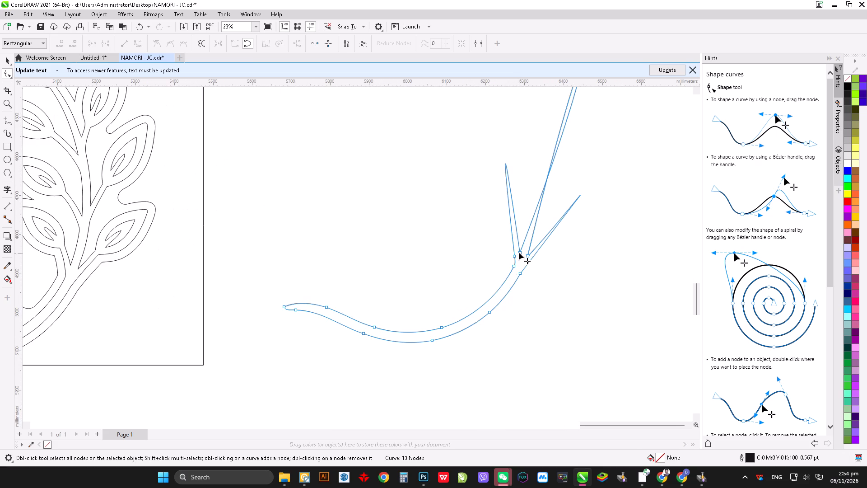
{"action": "left_click", "coordinate": [519, 253]}
{"action": "key", "text": "Delete"}
{"action": "left_click", "coordinate": [528, 257]}
{"action": "key", "text": "Delete"}
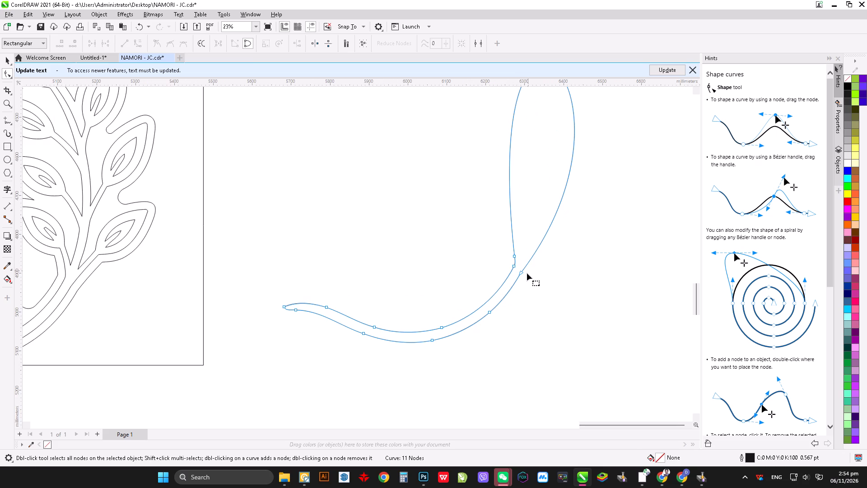
{"action": "left_click", "coordinate": [513, 254]}
{"action": "key", "text": "Delete"}
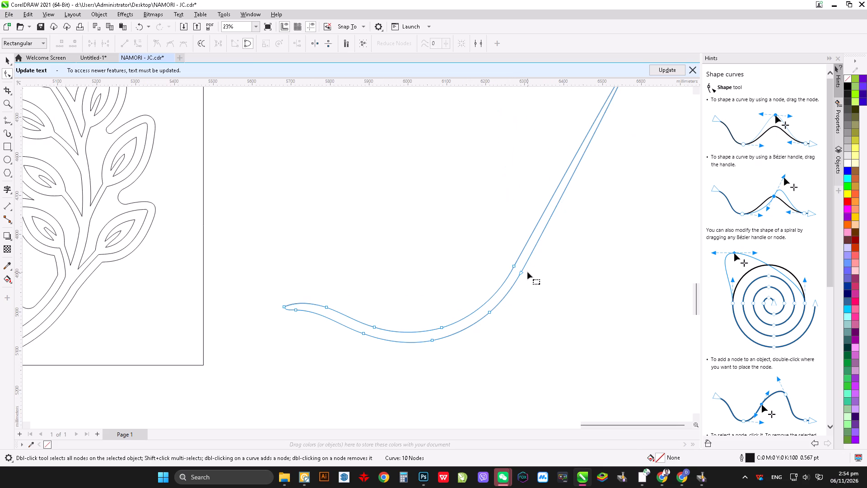
Shorten the stem's long upper tip by pulling in its curve handle until the end tapers to a short point.
{"action": "left_click", "coordinate": [514, 265]}
{"action": "scroll", "coordinate": [495, 283], "scroll_direction": "down", "scroll_amount": 8}
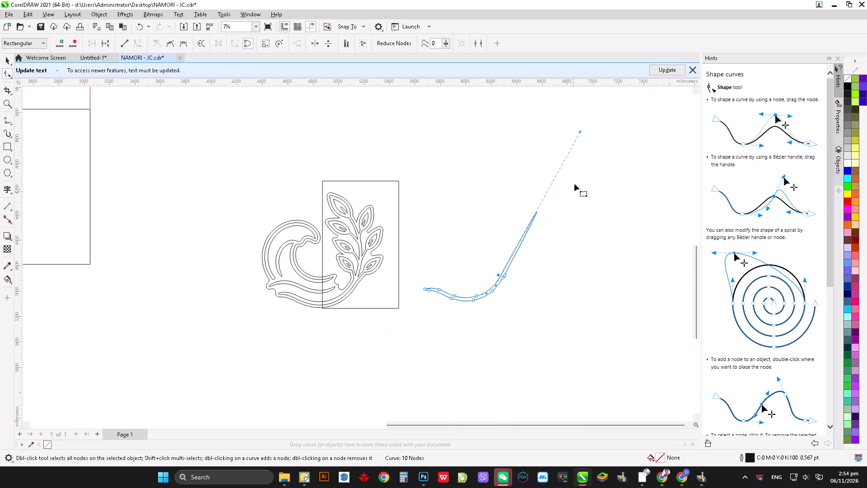
{"action": "left_click_drag", "start_coordinate": [580, 131], "coordinate": [520, 250]}
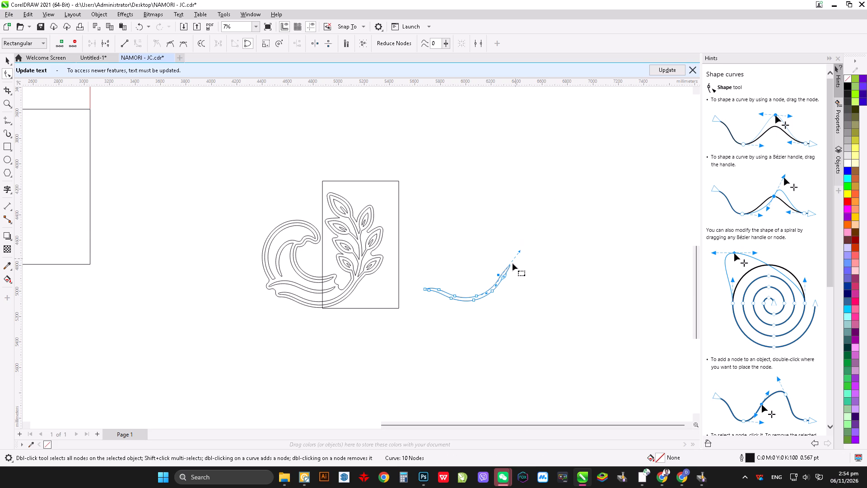
{"action": "scroll", "coordinate": [512, 271], "scroll_direction": "up", "scroll_amount": 7}
{"action": "left_click_drag", "start_coordinate": [533, 218], "coordinate": [505, 247]}
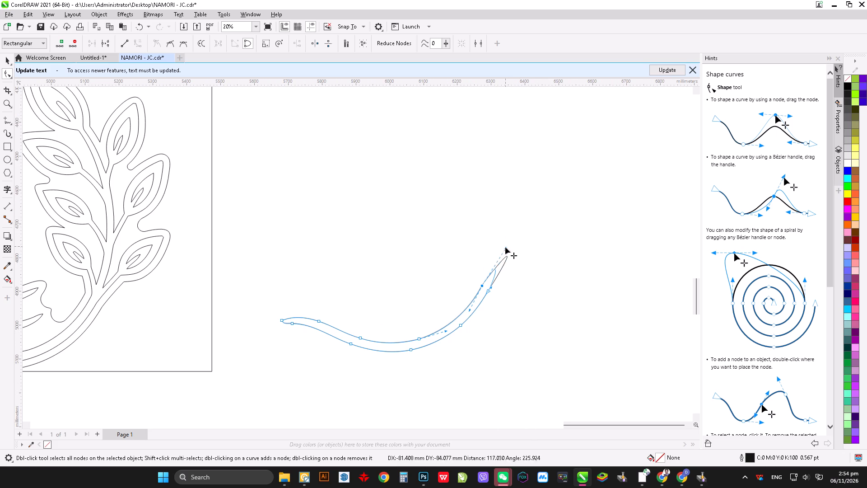
{"action": "left_click_drag", "start_coordinate": [505, 247], "coordinate": [503, 255]}
{"action": "left_click", "coordinate": [576, 296]}
{"action": "scroll", "coordinate": [461, 327], "scroll_direction": "down", "scroll_amount": 3}
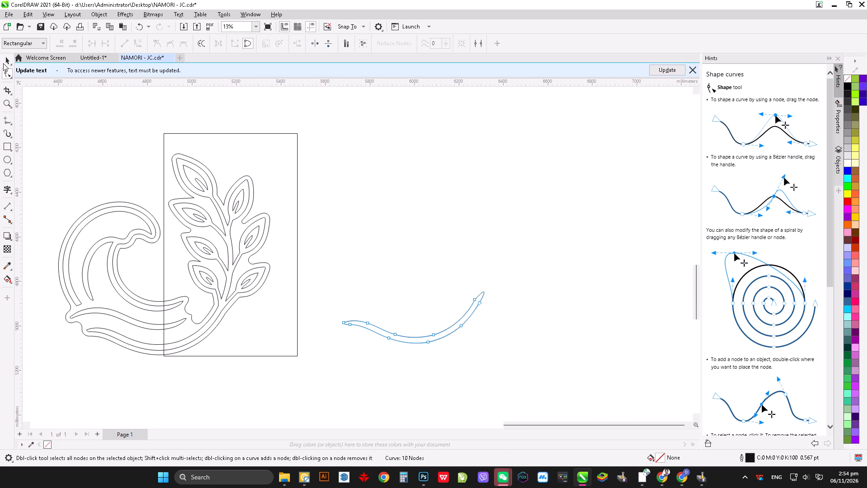
Move the stem shape to the lower part of the rectangle and rotate it to about 46.7°.
{"action": "left_click", "coordinate": [5, 62]}
{"action": "left_click_drag", "start_coordinate": [421, 341], "coordinate": [259, 356]}
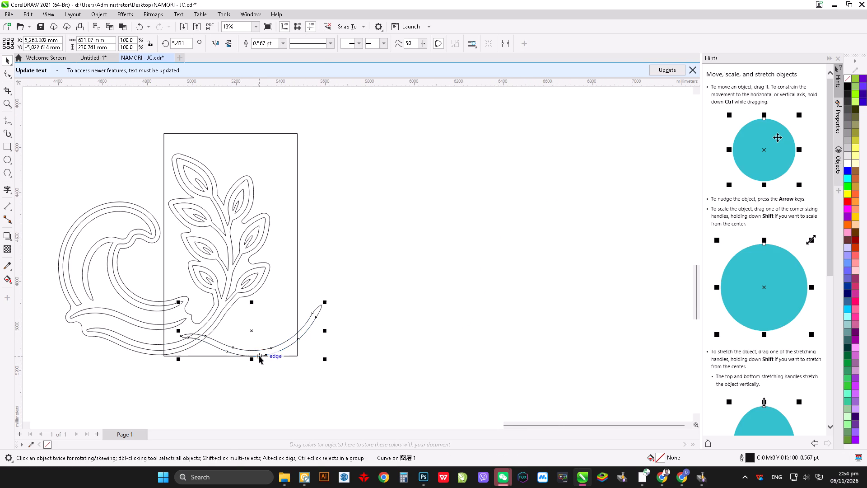
{"action": "left_click", "coordinate": [261, 352]}
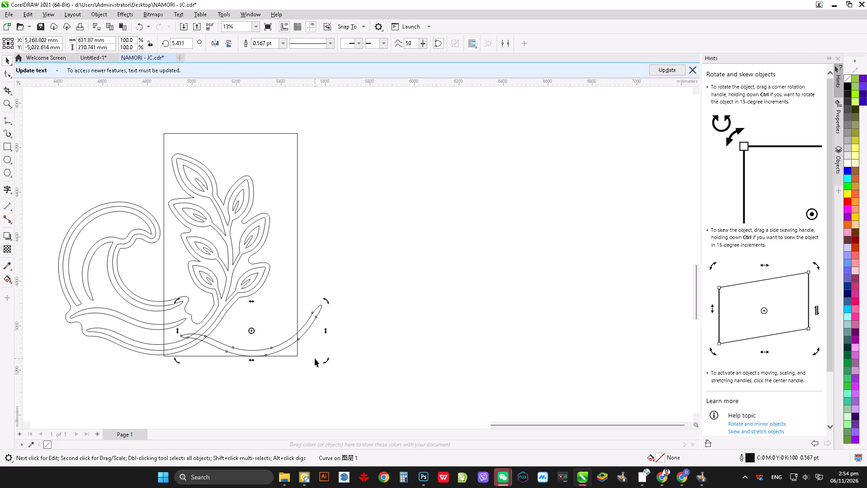
{"action": "left_click_drag", "start_coordinate": [326, 361], "coordinate": [326, 308]}
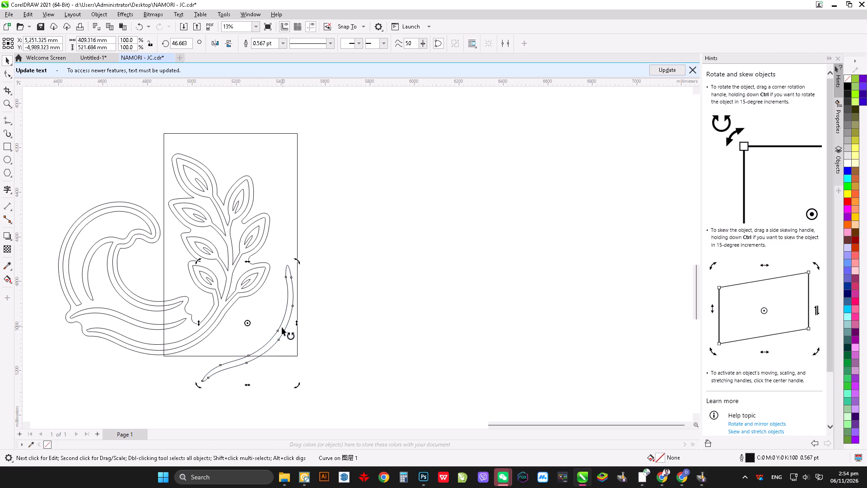
Position the stem shape along the outer side of the branch inside the rectangle, rotated to about 52.6°.
{"action": "left_click", "coordinate": [274, 330]}
{"action": "left_click", "coordinate": [267, 344]}
{"action": "left_click_drag", "start_coordinate": [266, 342], "coordinate": [262, 315]}
{"action": "left_click", "coordinate": [274, 304]}
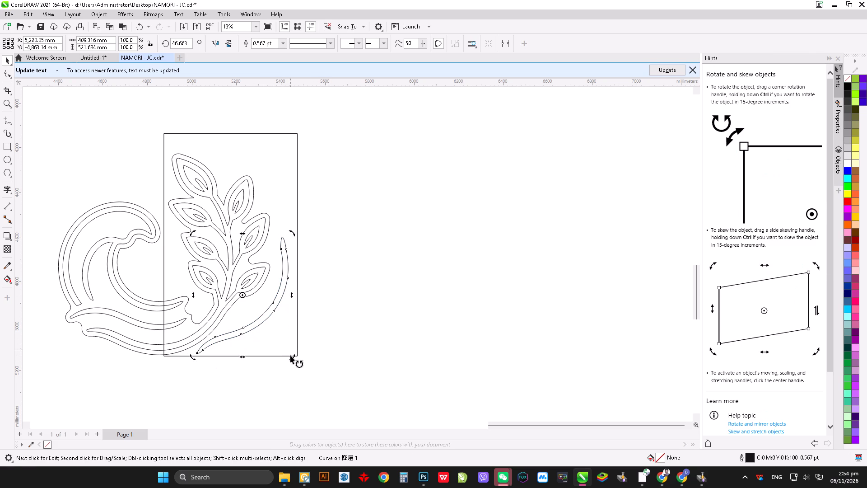
{"action": "left_click_drag", "start_coordinate": [293, 356], "coordinate": [293, 347]}
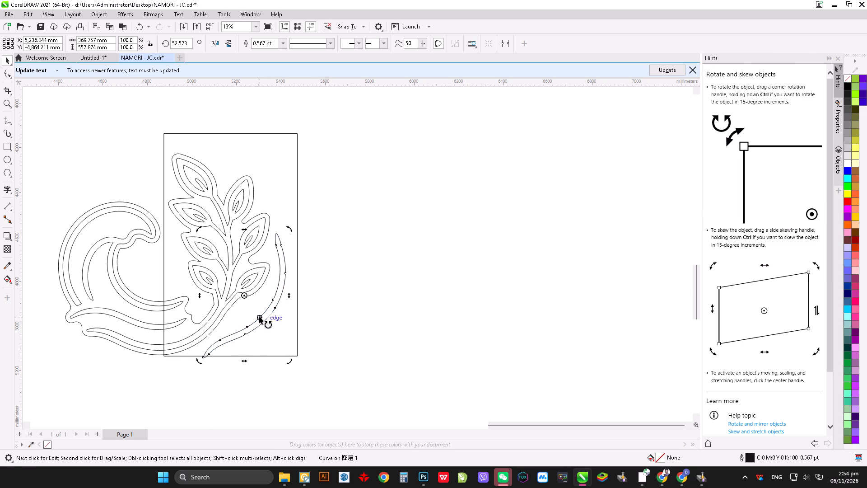
{"action": "left_click", "coordinate": [259, 316]}
{"action": "scroll", "coordinate": [261, 314], "scroll_direction": "up", "scroll_amount": 1}
{"action": "left_click_drag", "start_coordinate": [265, 314], "coordinate": [260, 308]}
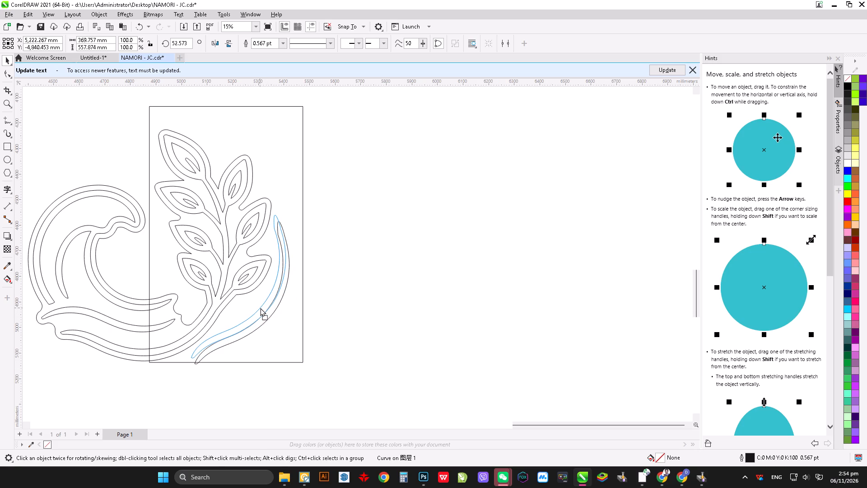
{"action": "left_click_drag", "start_coordinate": [260, 308], "coordinate": [261, 308]}
{"action": "left_click", "coordinate": [401, 308]}
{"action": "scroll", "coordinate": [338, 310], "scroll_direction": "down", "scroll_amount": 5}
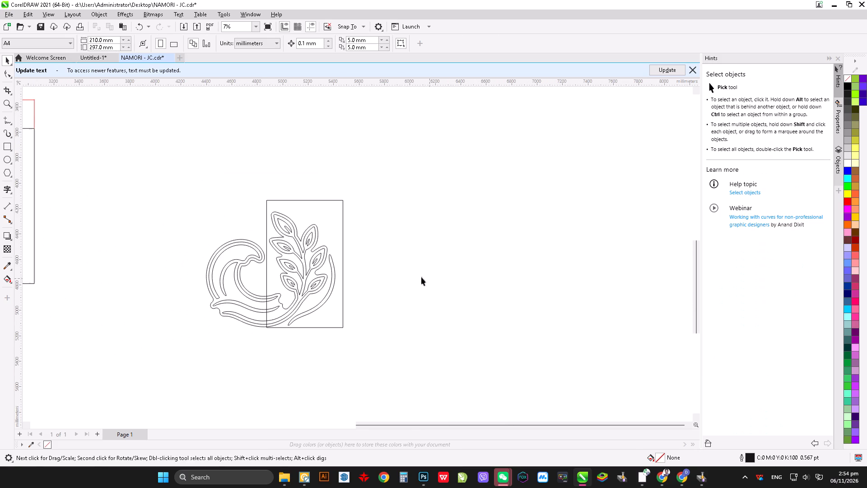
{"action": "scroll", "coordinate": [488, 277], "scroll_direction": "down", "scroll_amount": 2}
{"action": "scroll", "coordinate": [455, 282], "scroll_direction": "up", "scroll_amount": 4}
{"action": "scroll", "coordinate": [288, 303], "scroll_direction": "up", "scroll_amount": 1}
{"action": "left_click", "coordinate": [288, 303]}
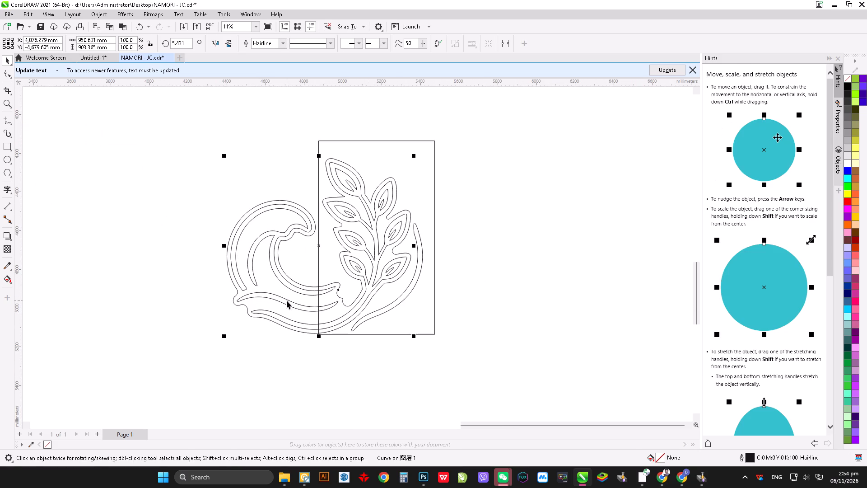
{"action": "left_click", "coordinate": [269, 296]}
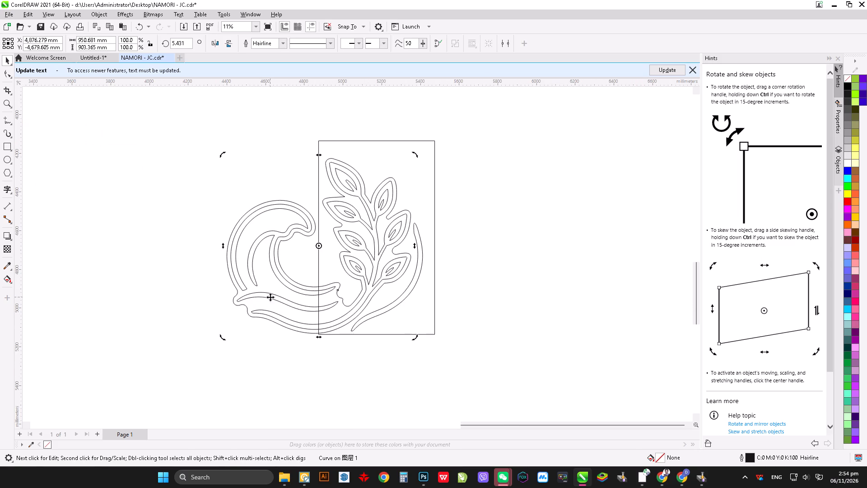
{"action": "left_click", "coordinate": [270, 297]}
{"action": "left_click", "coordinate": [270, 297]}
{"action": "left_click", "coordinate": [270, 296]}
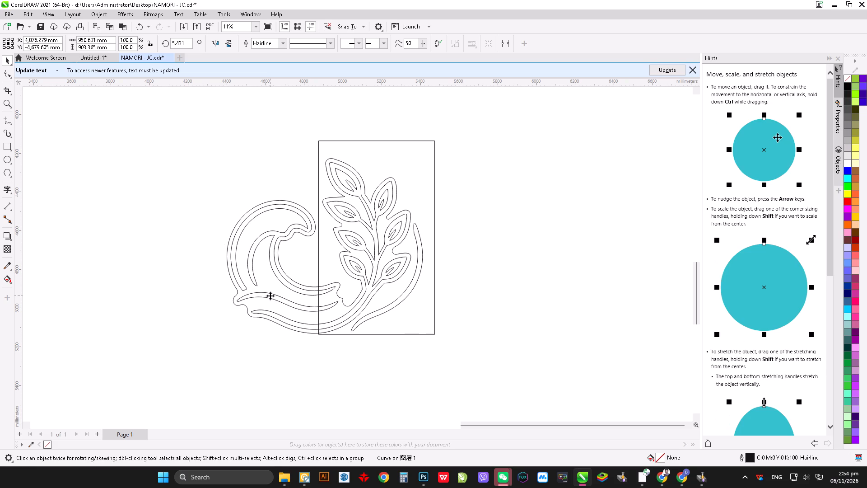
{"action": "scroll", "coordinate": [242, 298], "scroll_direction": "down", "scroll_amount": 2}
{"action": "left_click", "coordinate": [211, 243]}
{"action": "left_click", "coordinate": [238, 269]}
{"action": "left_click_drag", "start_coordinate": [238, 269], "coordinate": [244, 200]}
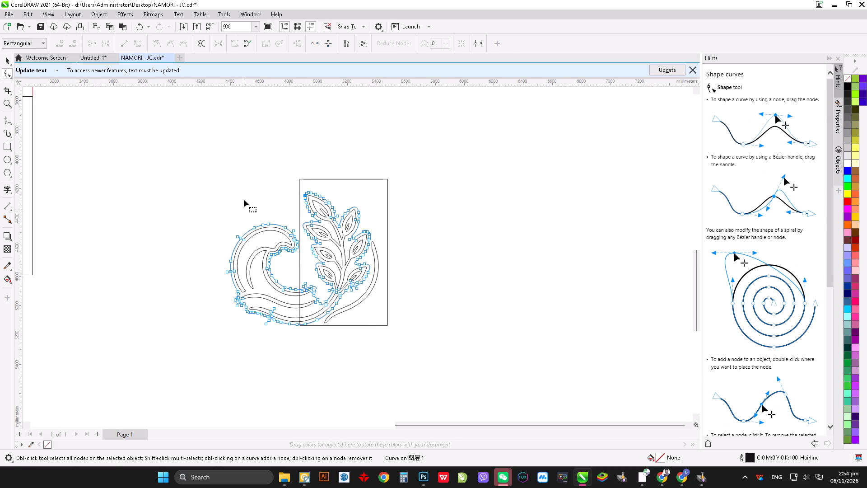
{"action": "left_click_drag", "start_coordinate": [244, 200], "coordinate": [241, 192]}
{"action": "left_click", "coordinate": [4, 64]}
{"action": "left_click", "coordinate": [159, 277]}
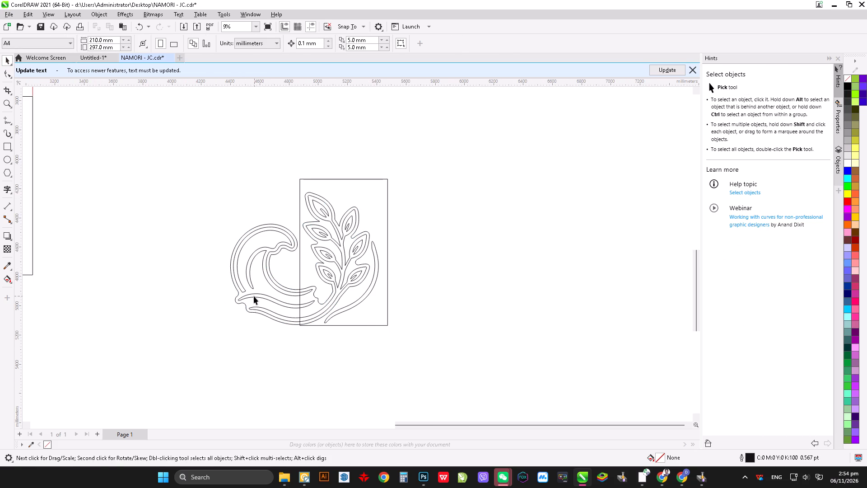
Send the outer wave-and-branch outline to the back of the page.
{"action": "left_click", "coordinate": [254, 295]}
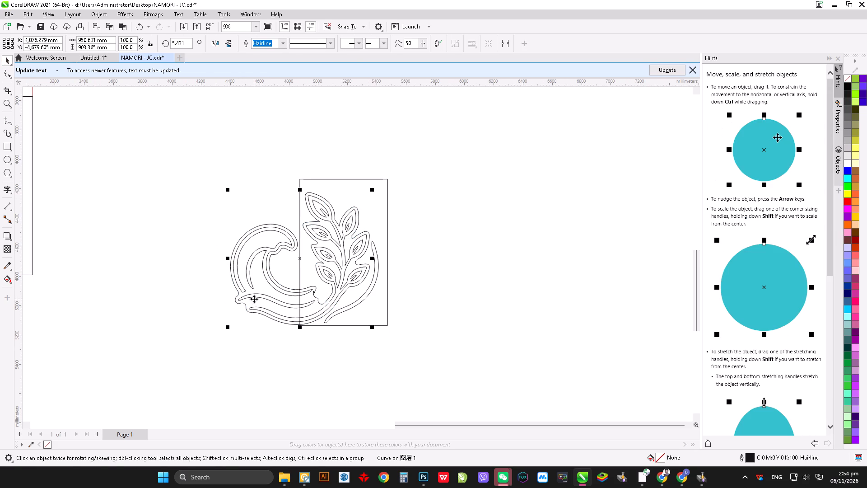
{"action": "key", "text": "ctrl+End"}
{"action": "left_click_drag", "start_coordinate": [288, 358], "coordinate": [271, 337]}
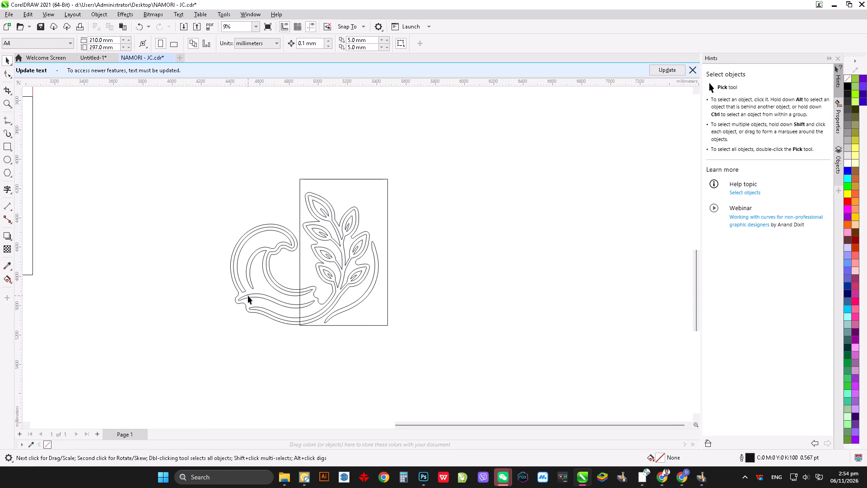
Duplicate the lower wave's inner curve, move the copy outside the rectangle beside the branch, and rotate it to about 116.8°.
{"action": "left_click", "coordinate": [248, 296]}
{"action": "key", "text": "plus"}
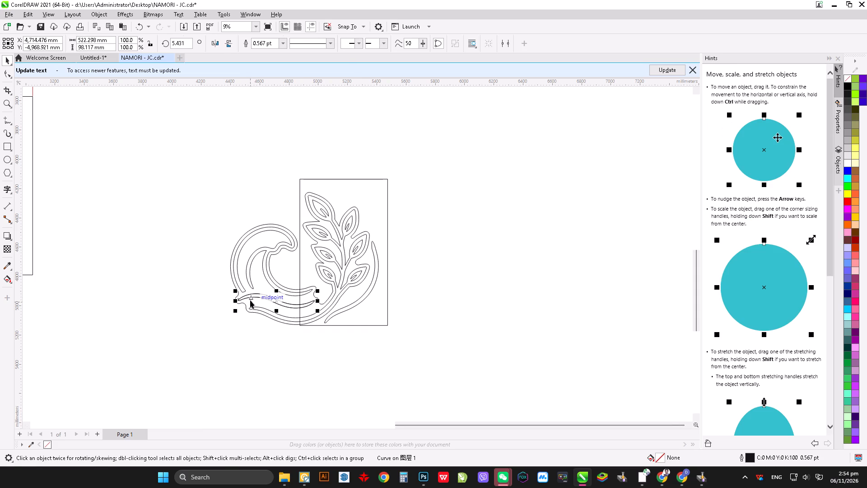
{"action": "left_click_drag", "start_coordinate": [251, 297], "coordinate": [388, 221]}
{"action": "left_click", "coordinate": [406, 224]}
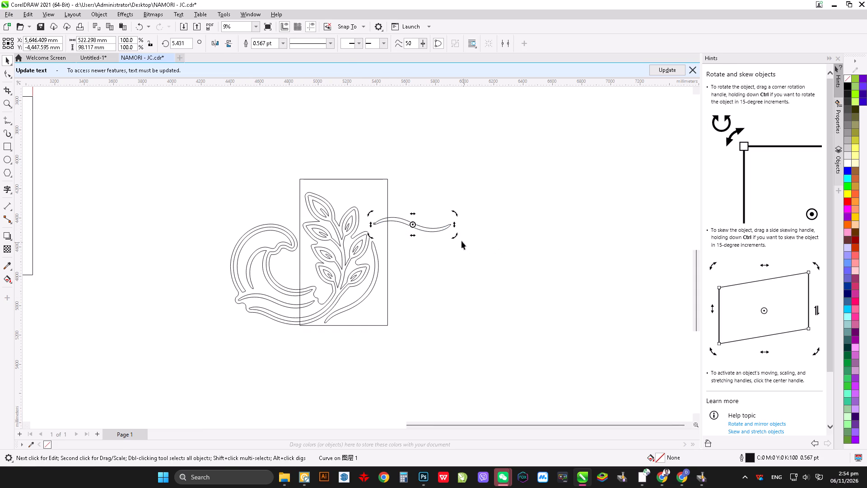
{"action": "left_click_drag", "start_coordinate": [453, 235], "coordinate": [403, 146]}
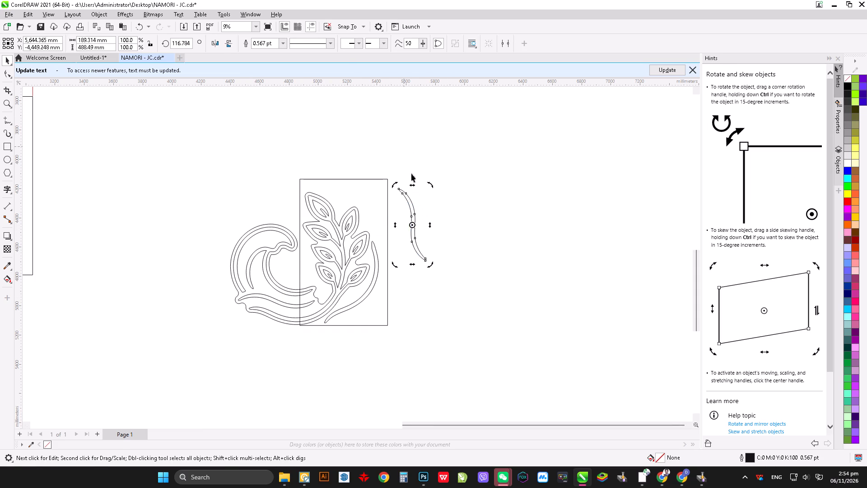
{"action": "left_click", "coordinate": [410, 225]}
{"action": "left_click", "coordinate": [463, 215]}
{"action": "left_click", "coordinate": [417, 219]}
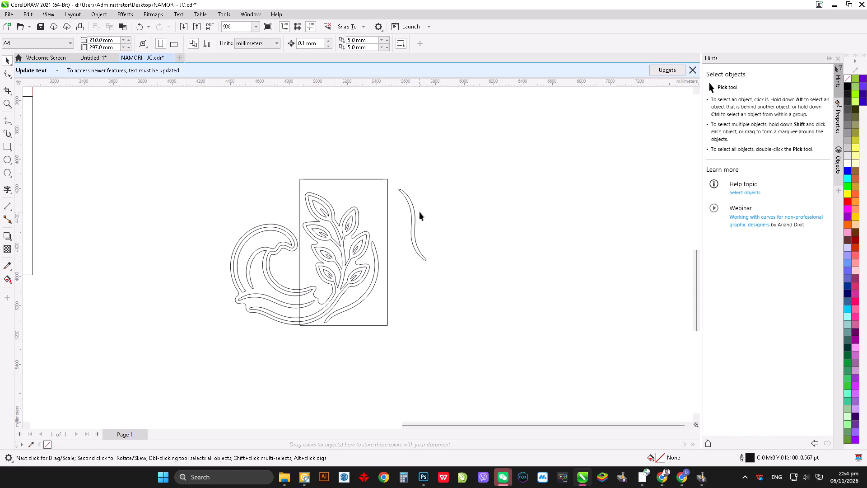
Move the wave-curve copy into the rectangle over the branch's upper leaves and rotate it to about 150.8°.
{"action": "left_click", "coordinate": [420, 212]}
{"action": "left_click", "coordinate": [412, 213]}
{"action": "left_click_drag", "start_coordinate": [414, 225], "coordinate": [361, 212]}
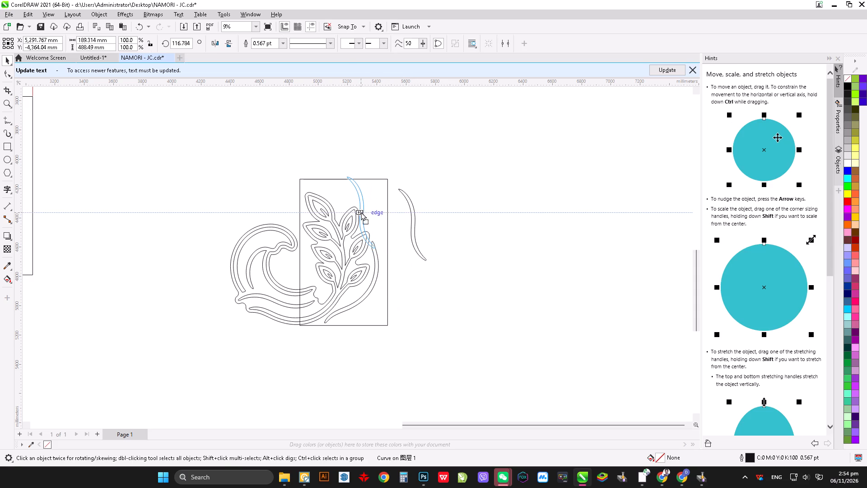
{"action": "left_click_drag", "start_coordinate": [361, 212], "coordinate": [356, 210]}
{"action": "scroll", "coordinate": [352, 201], "scroll_direction": "up", "scroll_amount": 3}
{"action": "left_click", "coordinate": [360, 185]}
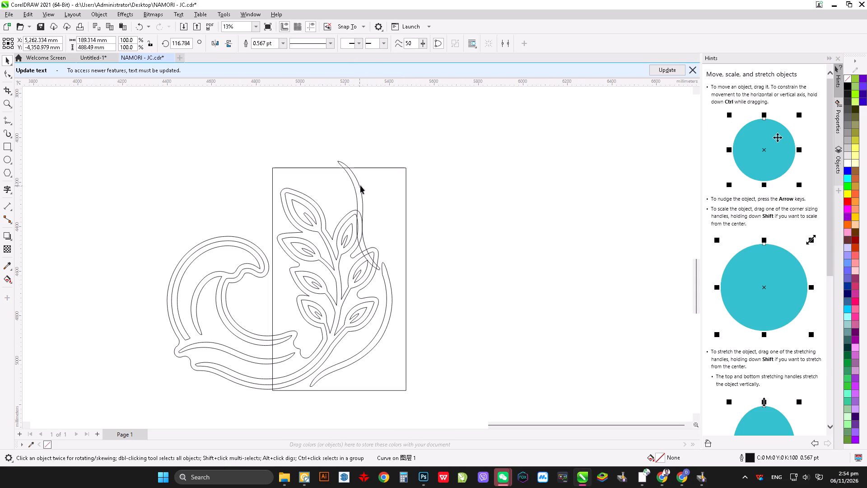
{"action": "left_click_drag", "start_coordinate": [384, 273], "coordinate": [399, 239]}
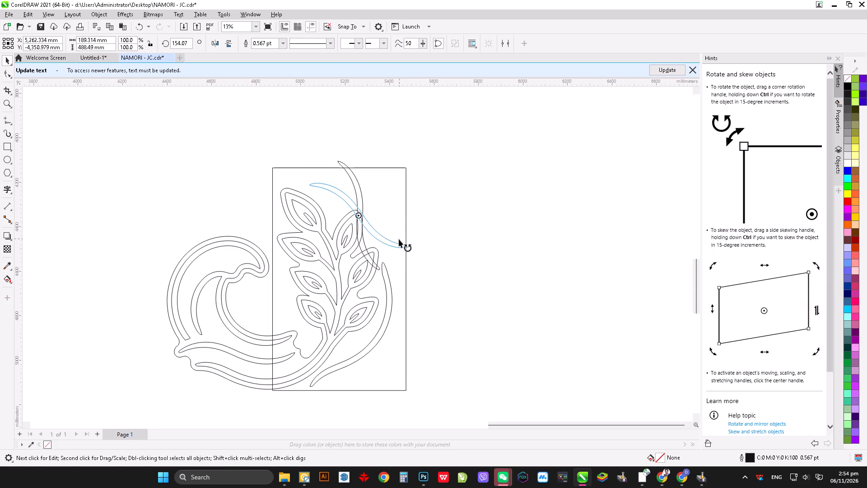
{"action": "left_click_drag", "start_coordinate": [399, 239], "coordinate": [398, 241]}
{"action": "left_click", "coordinate": [354, 201]}
Shift the wave-curve copy toward the topmost leaf and rotate it to about 169.2°.
{"action": "scroll", "coordinate": [350, 202], "scroll_direction": "up", "scroll_amount": 3}
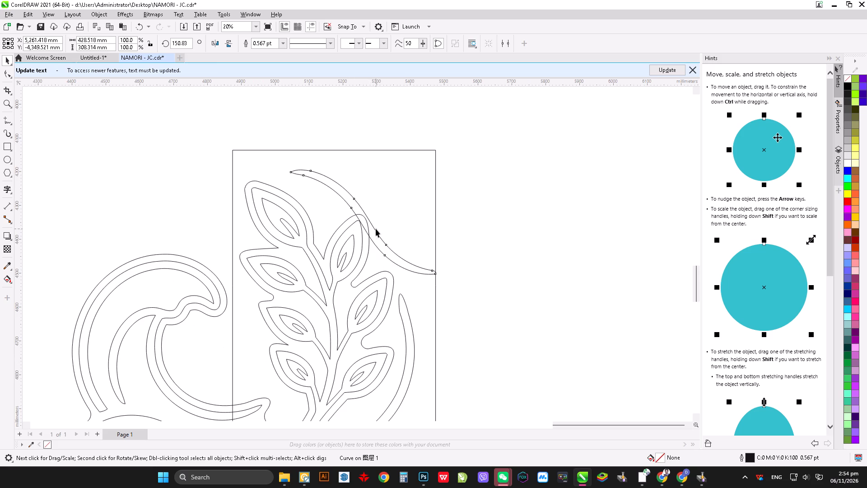
{"action": "left_click_drag", "start_coordinate": [376, 228], "coordinate": [383, 222]}
{"action": "key", "text": "ctrl+z"}
{"action": "left_click", "coordinate": [407, 262]}
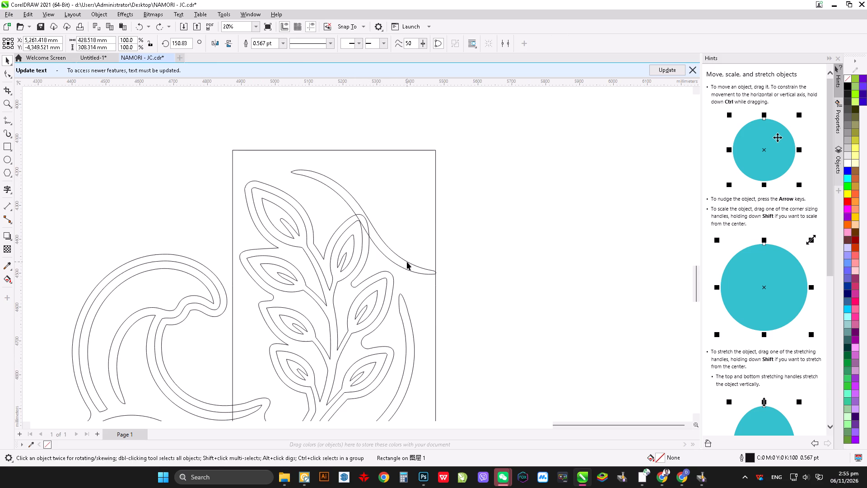
{"action": "left_click_drag", "start_coordinate": [387, 249], "coordinate": [346, 231]}
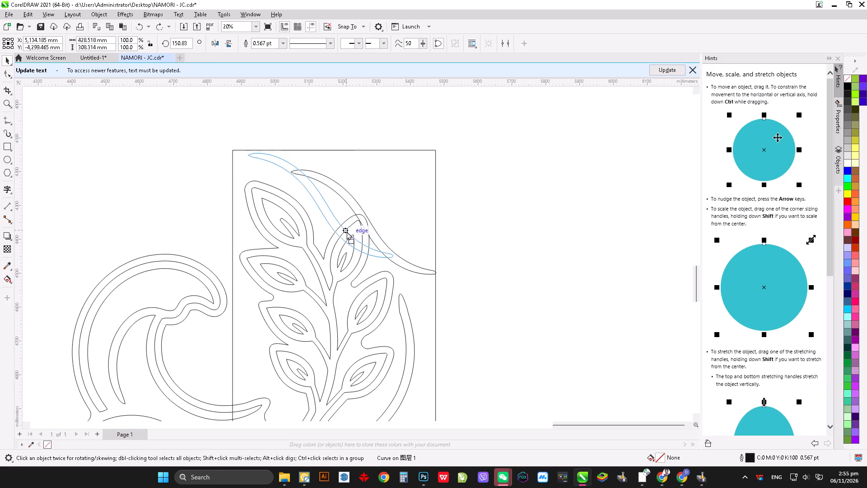
{"action": "left_click_drag", "start_coordinate": [346, 231], "coordinate": [357, 234]}
{"action": "left_click", "coordinate": [340, 211]}
{"action": "left_click_drag", "start_coordinate": [407, 266], "coordinate": [427, 247]}
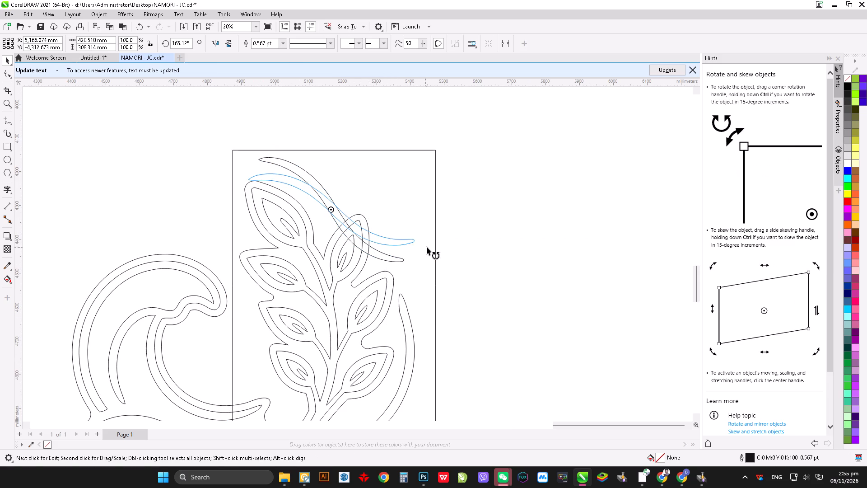
{"action": "left_click_drag", "start_coordinate": [427, 247], "coordinate": [429, 241]}
Raise the wave-curve copy into the gap above the top leaves and rotate it to about 175.5°.
{"action": "left_click", "coordinate": [342, 213]}
{"action": "left_click_drag", "start_coordinate": [344, 210], "coordinate": [348, 193]}
{"action": "key", "text": "ctrl+z"}
{"action": "left_click", "coordinate": [377, 231]}
{"action": "left_click_drag", "start_coordinate": [377, 230], "coordinate": [380, 211]}
{"action": "left_click", "coordinate": [368, 207]}
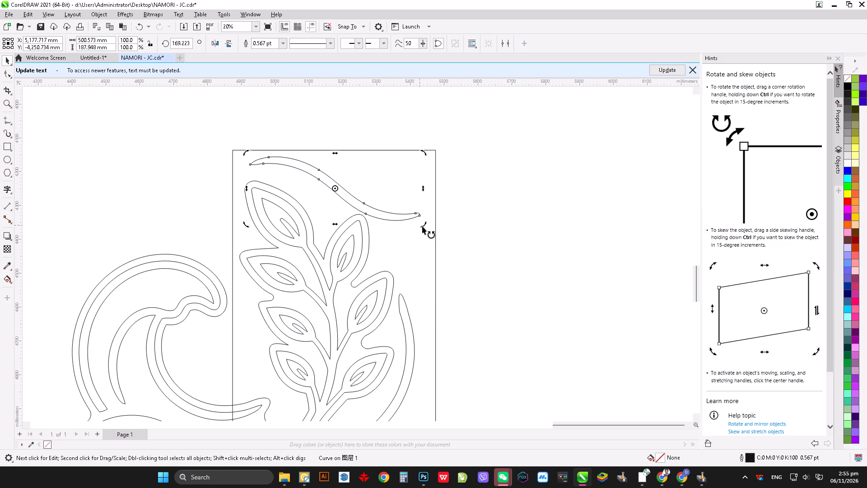
{"action": "left_click_drag", "start_coordinate": [424, 226], "coordinate": [426, 214]}
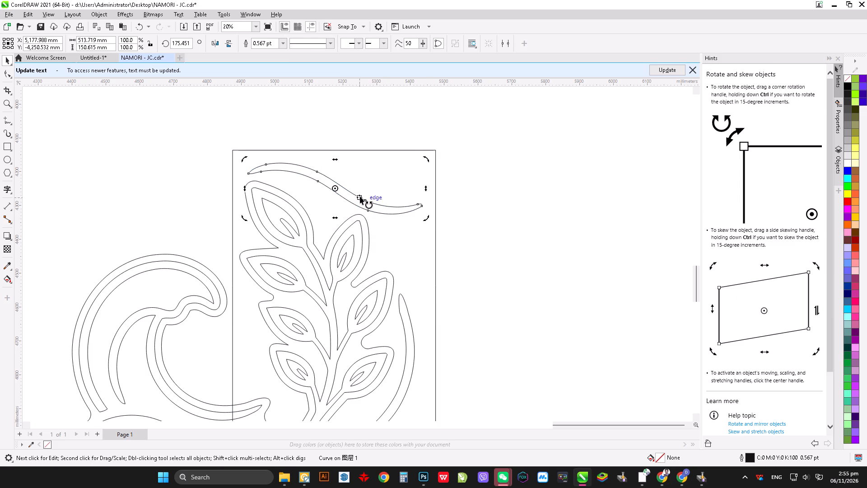
Examine the adapted branch-and-wave outline against the 600 × 1000 mm rectangle with the wave-curve copy above the leaves.
{"action": "left_click", "coordinate": [360, 196]}
{"action": "left_click_drag", "start_coordinate": [526, 208], "coordinate": [518, 204]}
{"action": "scroll", "coordinate": [328, 189], "scroll_direction": "down", "scroll_amount": 7}
{"action": "scroll", "coordinate": [327, 228], "scroll_direction": "up", "scroll_amount": 4}
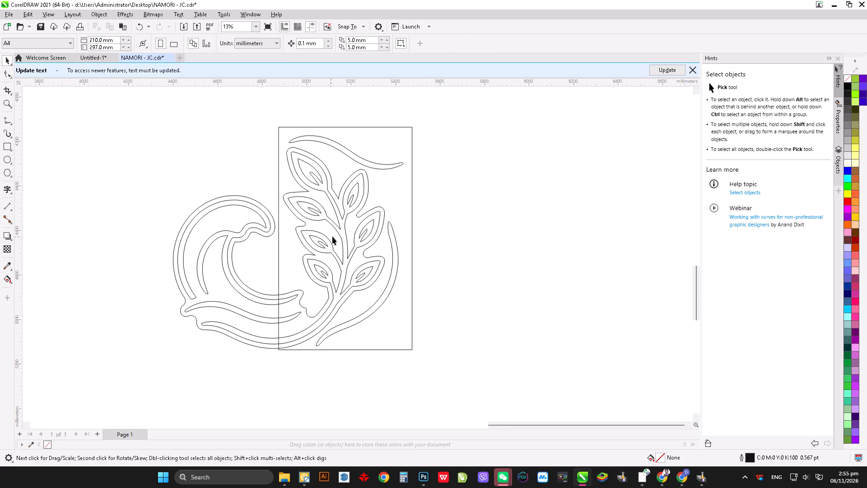
{"action": "scroll", "coordinate": [338, 233], "scroll_direction": "down", "scroll_amount": 3}
{"action": "scroll", "coordinate": [410, 269], "scroll_direction": "down", "scroll_amount": 1}
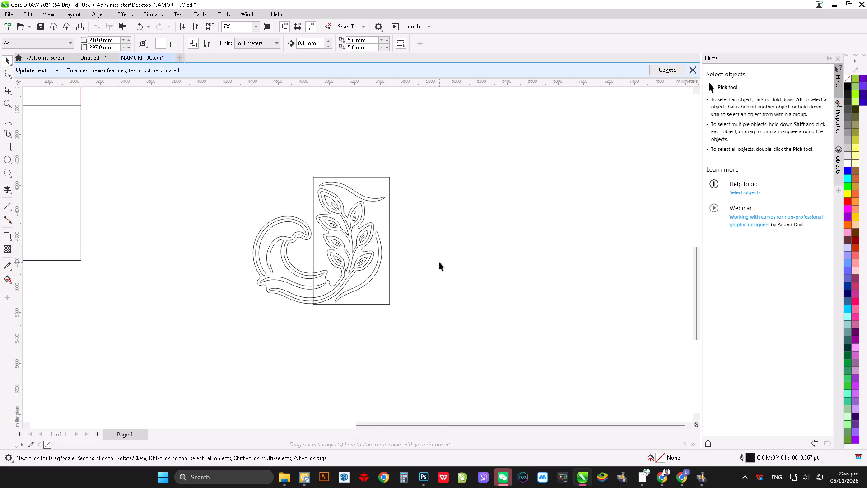
{"action": "scroll", "coordinate": [440, 262], "scroll_direction": "down", "scroll_amount": 4}
{"action": "scroll", "coordinate": [368, 271], "scroll_direction": "up", "scroll_amount": 9}
{"action": "scroll", "coordinate": [390, 276], "scroll_direction": "down", "scroll_amount": 3}
{"action": "scroll", "coordinate": [391, 275], "scroll_direction": "up", "scroll_amount": 3}
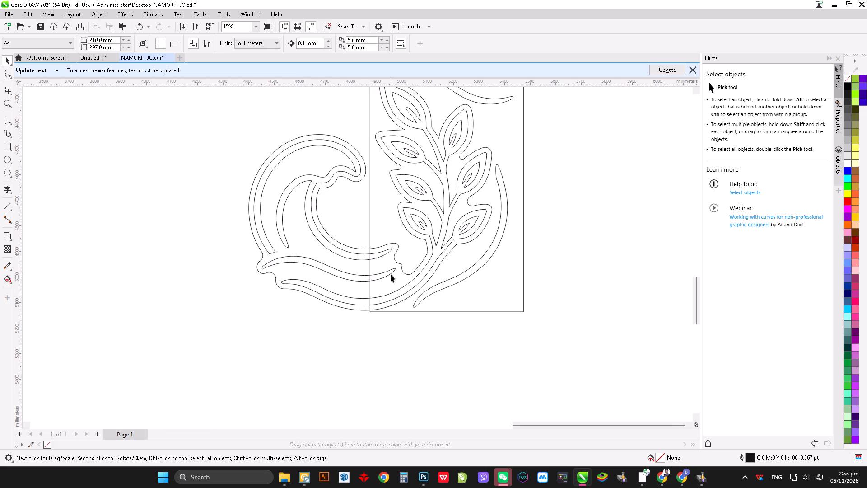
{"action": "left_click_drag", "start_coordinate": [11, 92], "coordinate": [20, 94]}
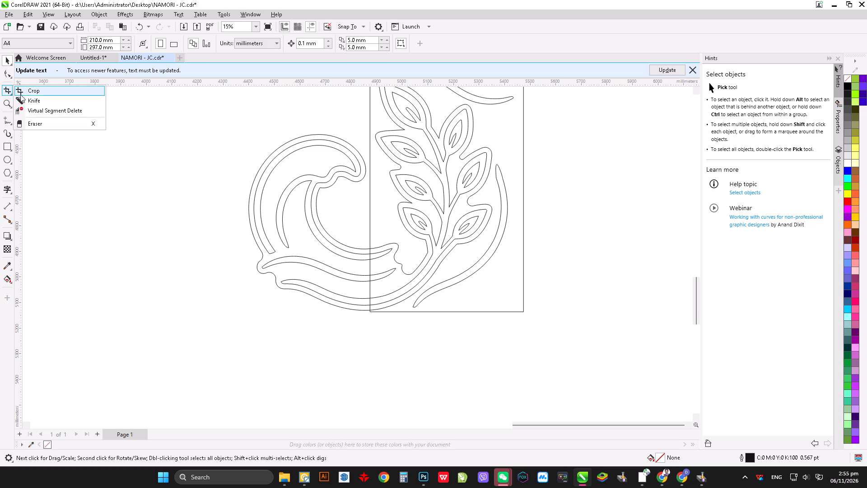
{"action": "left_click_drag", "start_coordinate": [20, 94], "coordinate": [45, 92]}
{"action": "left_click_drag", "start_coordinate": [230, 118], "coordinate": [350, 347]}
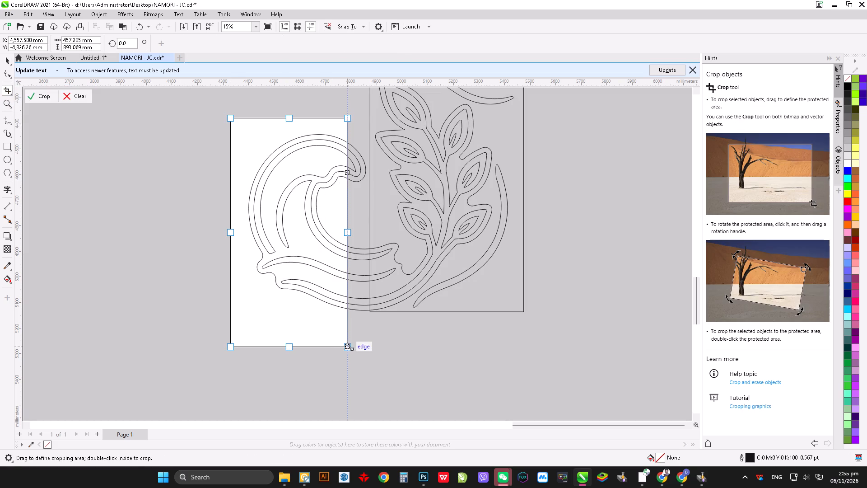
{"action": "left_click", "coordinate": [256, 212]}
Undo the last rotation of the wave-curve copy and clear the pending crop area.
{"action": "key", "text": "ctrl+z"}
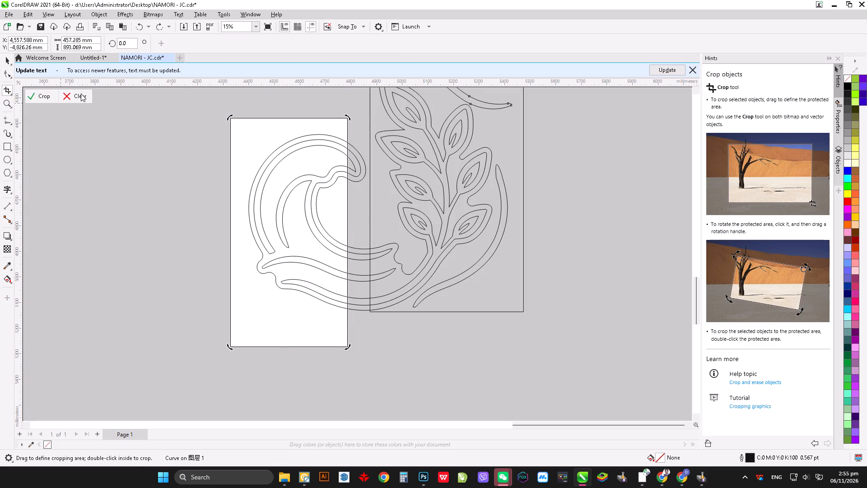
{"action": "key", "text": "Escape"}
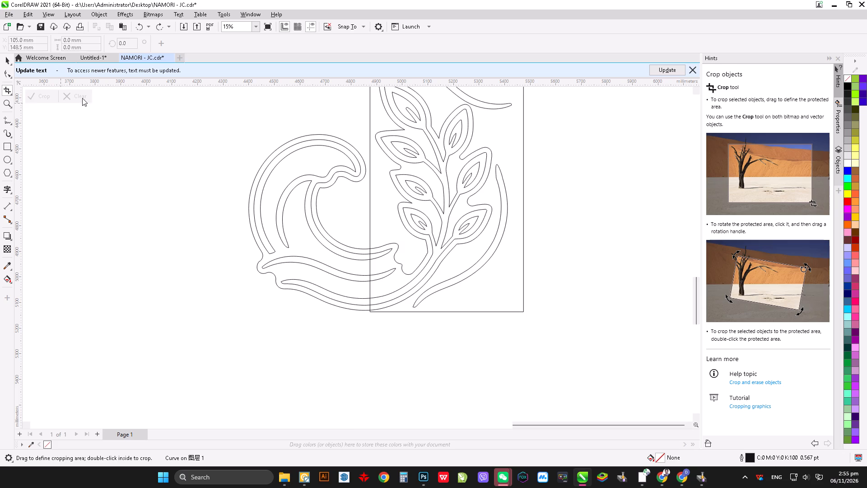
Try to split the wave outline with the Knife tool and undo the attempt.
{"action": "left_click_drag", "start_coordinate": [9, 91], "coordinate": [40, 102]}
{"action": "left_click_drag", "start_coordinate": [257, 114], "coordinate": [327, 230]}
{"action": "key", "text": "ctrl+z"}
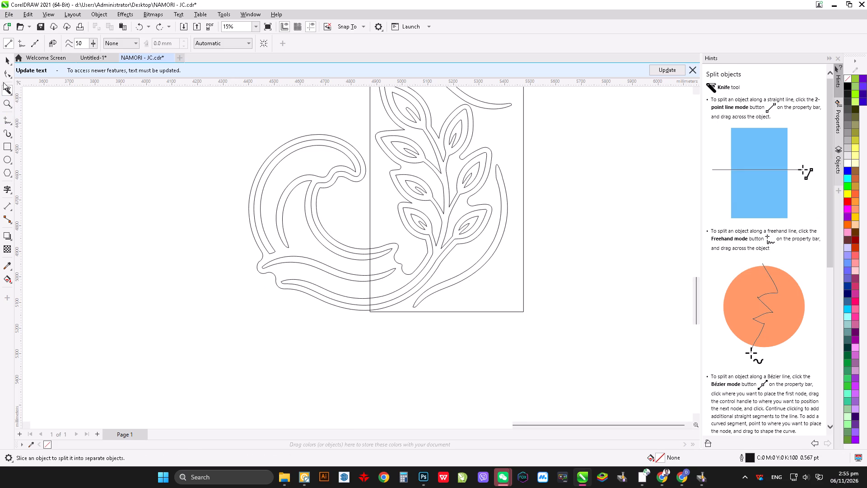
Select the whole logo outline together with the 600 × 1000 mm rectangle and create an object from their intersection.
{"action": "left_click", "coordinate": [6, 60]}
{"action": "scroll", "coordinate": [351, 272], "scroll_direction": "down", "scroll_amount": 5}
{"action": "left_click", "coordinate": [350, 148]}
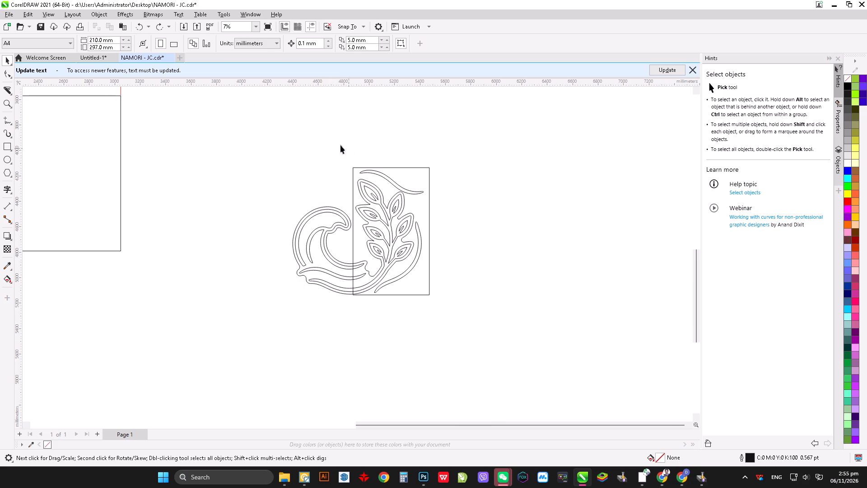
{"action": "left_click_drag", "start_coordinate": [203, 141], "coordinate": [276, 172]}
{"action": "left_click", "coordinate": [354, 168]}
{"action": "left_click_drag", "start_coordinate": [220, 177], "coordinate": [225, 167]}
{"action": "left_click_drag", "start_coordinate": [244, 130], "coordinate": [427, 316]}
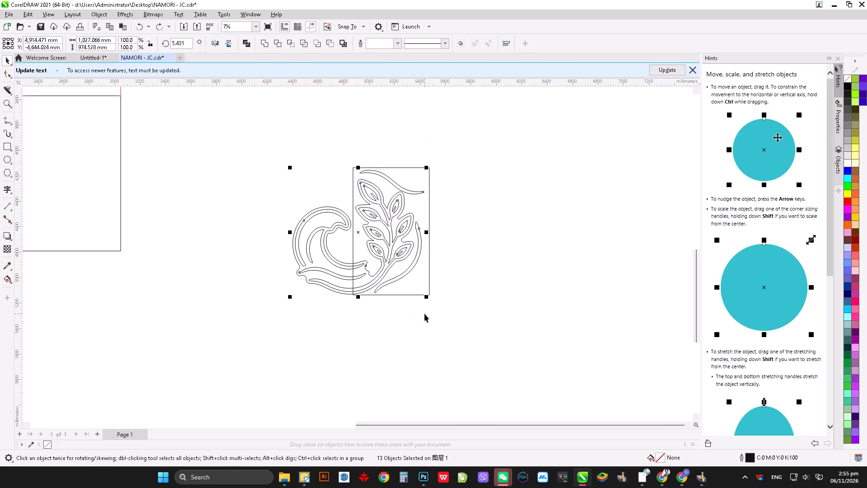
{"action": "left_click_drag", "start_coordinate": [506, 296], "coordinate": [507, 290]}
{"action": "left_click_drag", "start_coordinate": [345, 150], "coordinate": [495, 332]}
{"action": "left_click_drag", "start_coordinate": [231, 121], "coordinate": [471, 329]}
{"action": "left_click", "coordinate": [478, 229]}
{"action": "left_click_drag", "start_coordinate": [250, 148], "coordinate": [401, 351]}
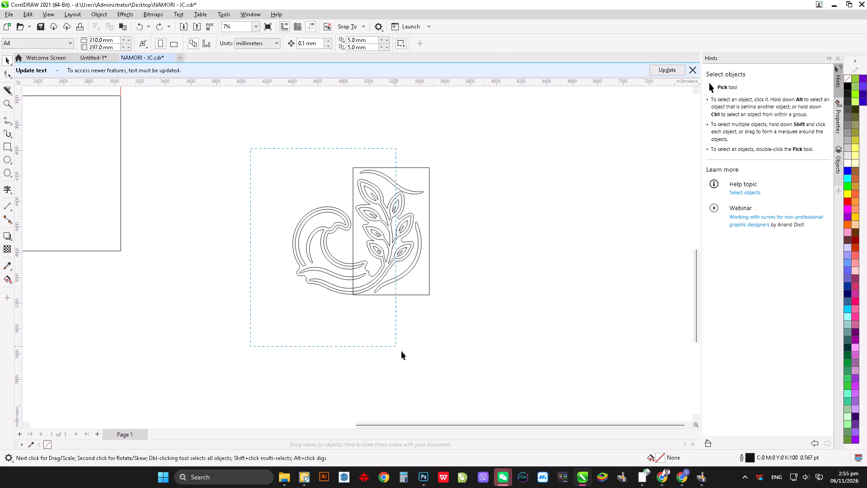
{"action": "left_click_drag", "start_coordinate": [401, 351], "coordinate": [425, 313]}
{"action": "left_click", "coordinate": [428, 175], "text": "shift"}
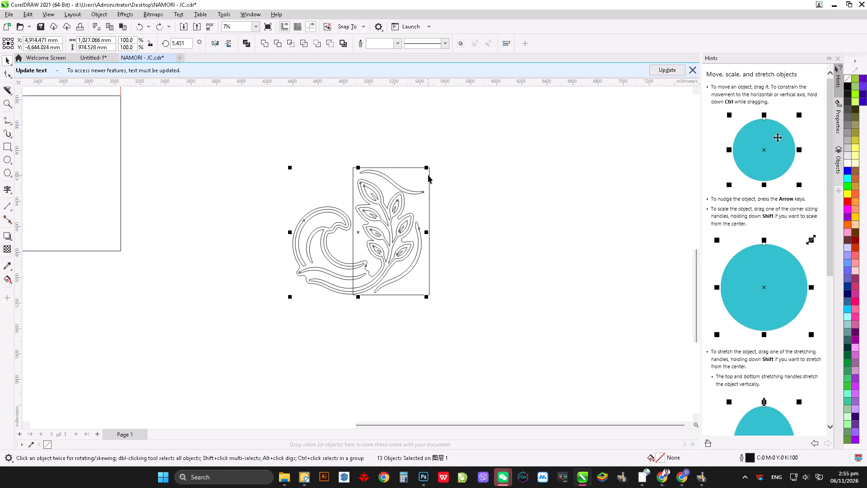
{"action": "left_click", "coordinate": [275, 43]}
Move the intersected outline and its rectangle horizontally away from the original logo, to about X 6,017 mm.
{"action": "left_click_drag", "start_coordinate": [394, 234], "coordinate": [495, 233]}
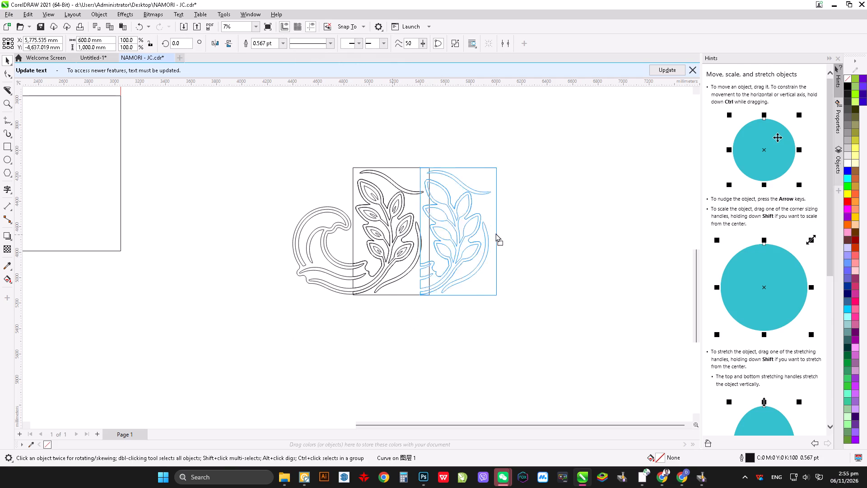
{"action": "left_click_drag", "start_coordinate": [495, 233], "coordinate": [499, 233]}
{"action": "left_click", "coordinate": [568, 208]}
Examine the intersected outline beside the original logo, especially the wave ends trimmed along the rectangle's edge.
{"action": "scroll", "coordinate": [460, 284], "scroll_direction": "up", "scroll_amount": 4}
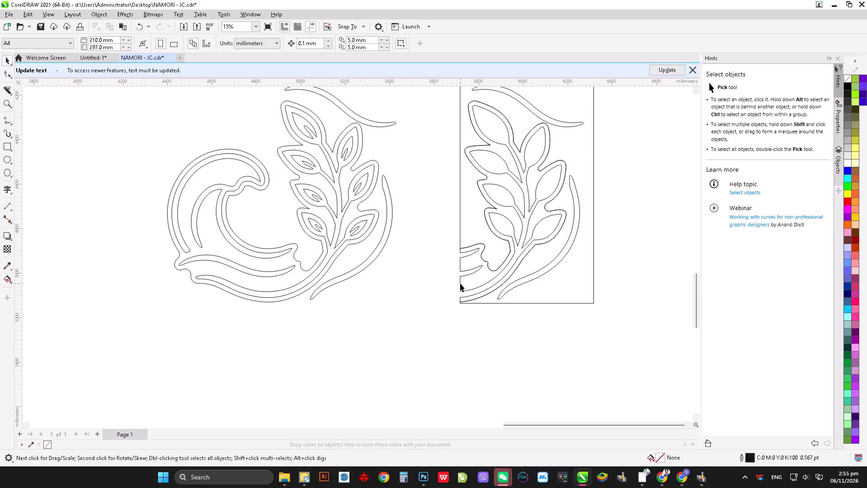
{"action": "scroll", "coordinate": [498, 305], "scroll_direction": "up", "scroll_amount": 5}
{"action": "scroll", "coordinate": [457, 296], "scroll_direction": "down", "scroll_amount": 2}
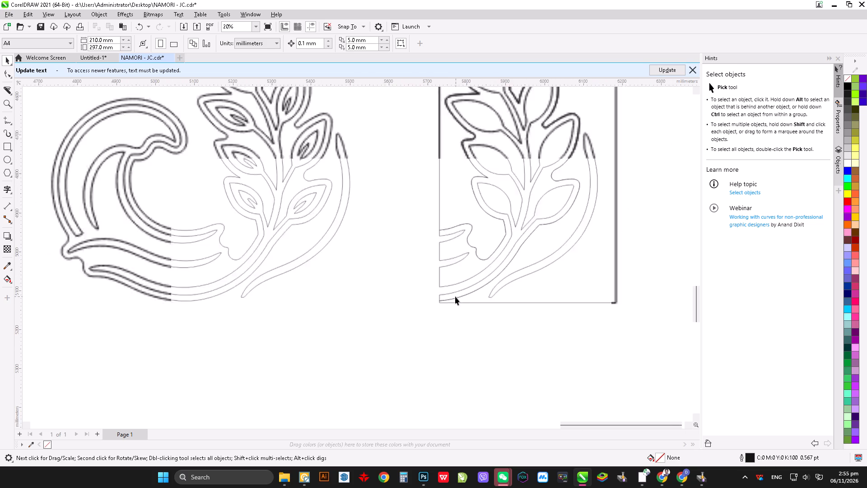
{"action": "scroll", "coordinate": [455, 296], "scroll_direction": "down", "scroll_amount": 3}
{"action": "scroll", "coordinate": [448, 257], "scroll_direction": "up", "scroll_amount": 6}
{"action": "scroll", "coordinate": [448, 257], "scroll_direction": "down", "scroll_amount": 2}
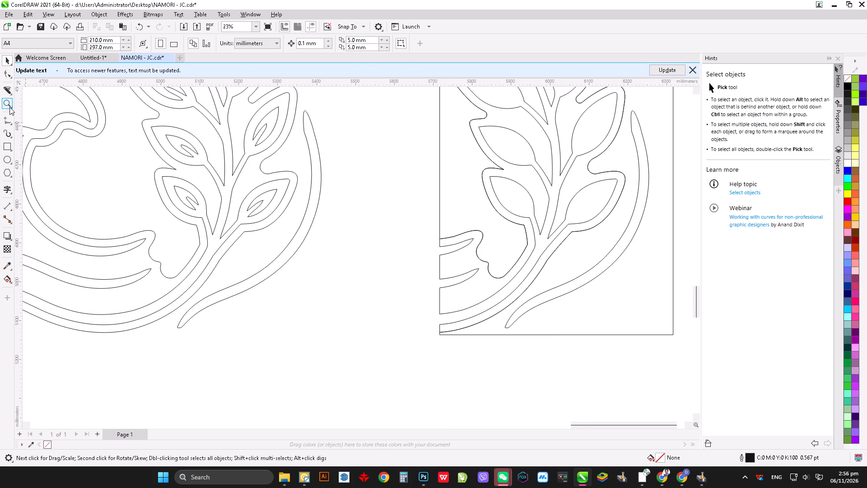
{"action": "scroll", "coordinate": [439, 272], "scroll_direction": "up", "scroll_amount": 8}
{"action": "left_click", "coordinate": [435, 203]}
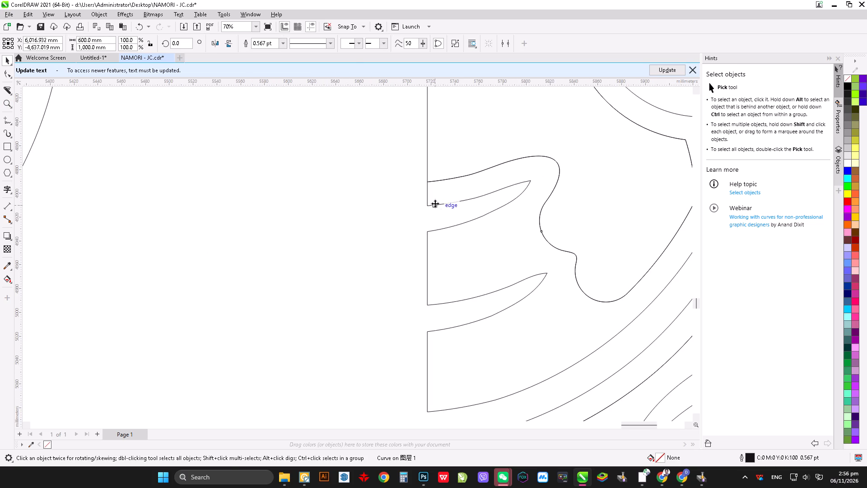
{"action": "scroll", "coordinate": [435, 203], "scroll_direction": "down", "scroll_amount": 8}
{"action": "scroll", "coordinate": [357, 242], "scroll_direction": "down", "scroll_amount": 5}
{"action": "left_click", "coordinate": [365, 269]}
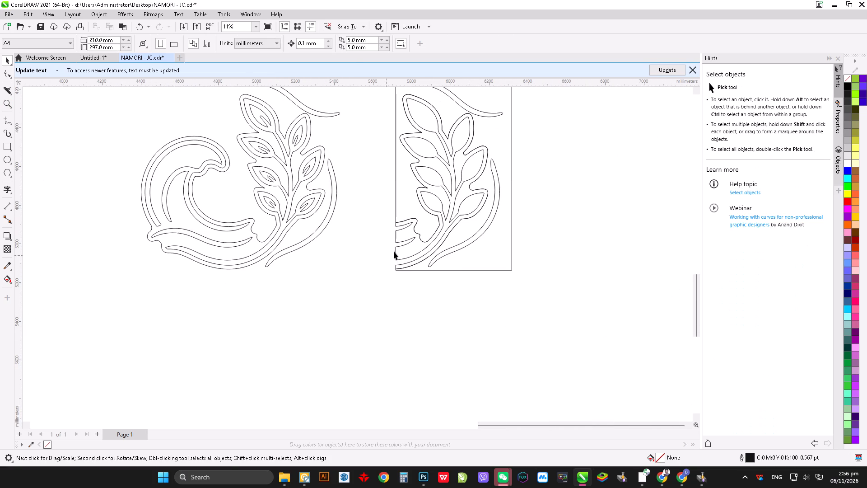
{"action": "scroll", "coordinate": [420, 239], "scroll_direction": "down", "scroll_amount": 2}
{"action": "scroll", "coordinate": [443, 201], "scroll_direction": "up", "scroll_amount": 2}
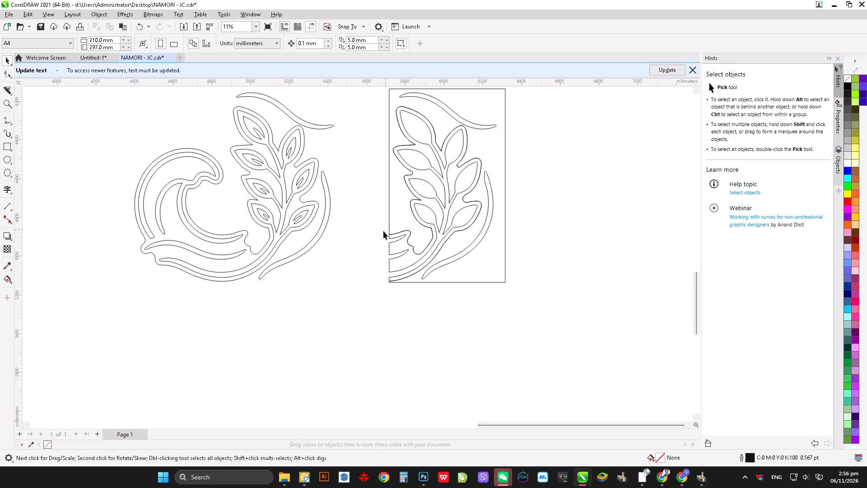
Undo the last move of the intersected outline and place it beside the original logo at about X 5,962 mm.
{"action": "key", "text": "ctrl+z"}
{"action": "left_click_drag", "start_coordinate": [270, 191], "coordinate": [395, 178]}
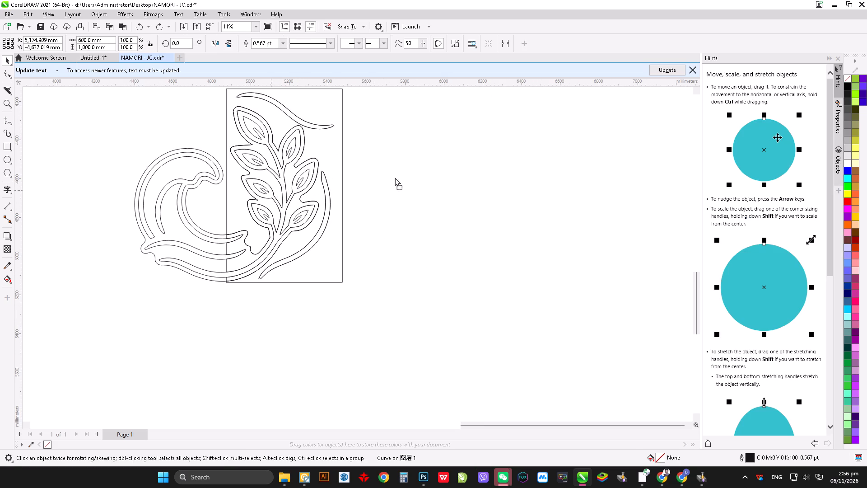
{"action": "left_click_drag", "start_coordinate": [395, 178], "coordinate": [424, 214]}
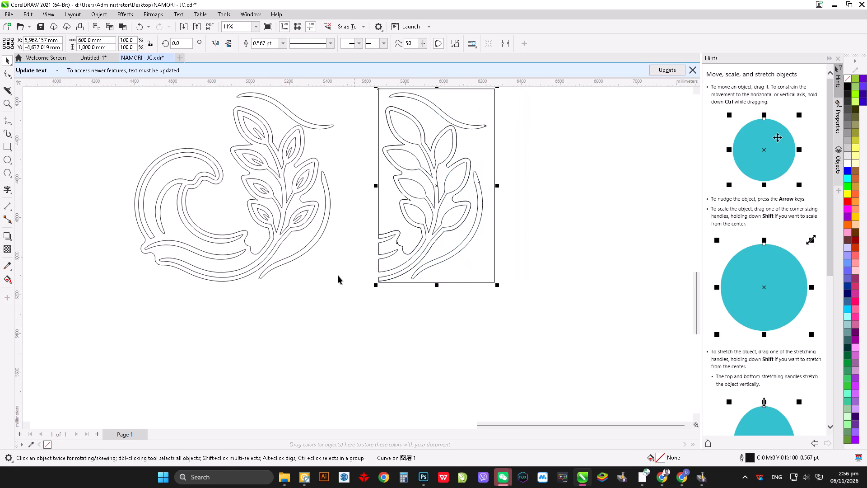
{"action": "left_click_drag", "start_coordinate": [333, 290], "coordinate": [333, 286]}
Select the small inner vein curve of the second leaf from the top on the branch's left side in the original logo.
{"action": "left_click", "coordinate": [258, 161]}
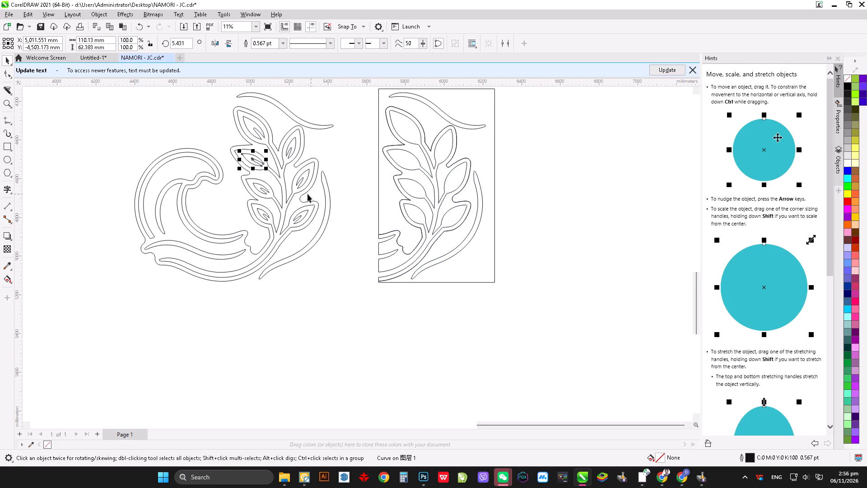
Duplicate the small inner vein curves of the original logo's leaves and place the copies inside the trimmed outline's leaves, at about X 5,918 mm.
{"action": "left_click", "coordinate": [286, 312]}
{"action": "left_click_drag", "start_coordinate": [243, 315], "coordinate": [228, 321]}
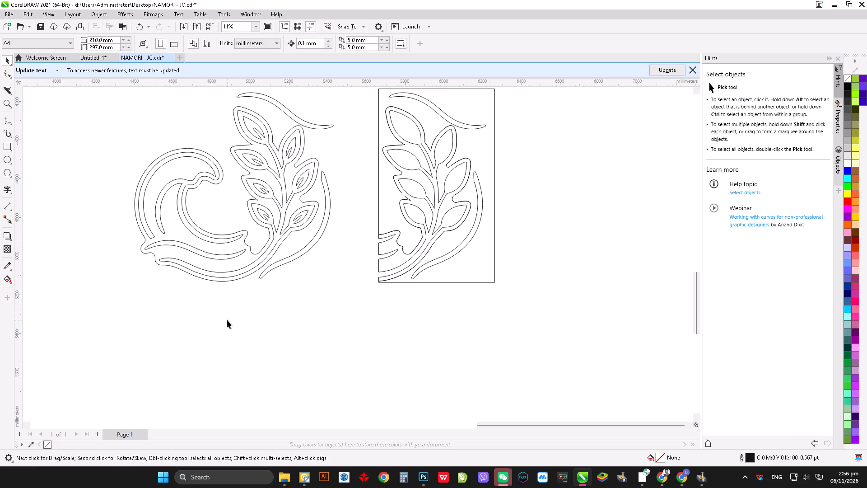
{"action": "left_click_drag", "start_coordinate": [218, 303], "coordinate": [322, 95]}
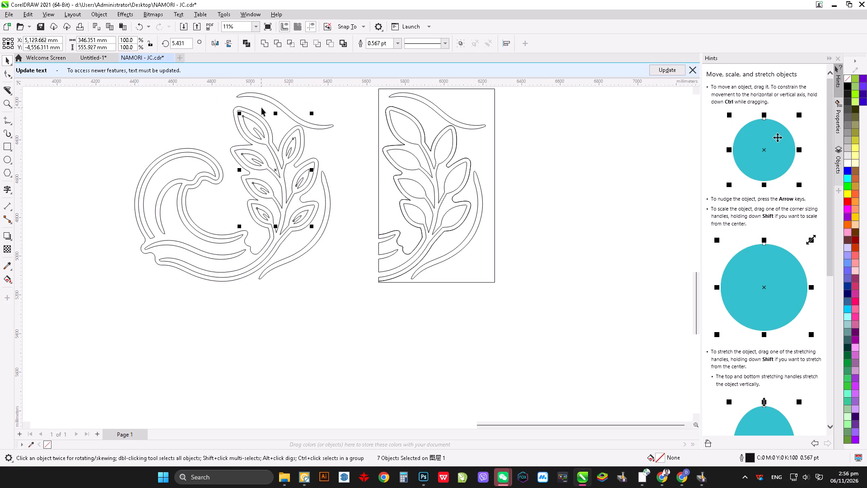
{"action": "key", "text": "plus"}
{"action": "left_click_drag", "start_coordinate": [277, 171], "coordinate": [279, 171]}
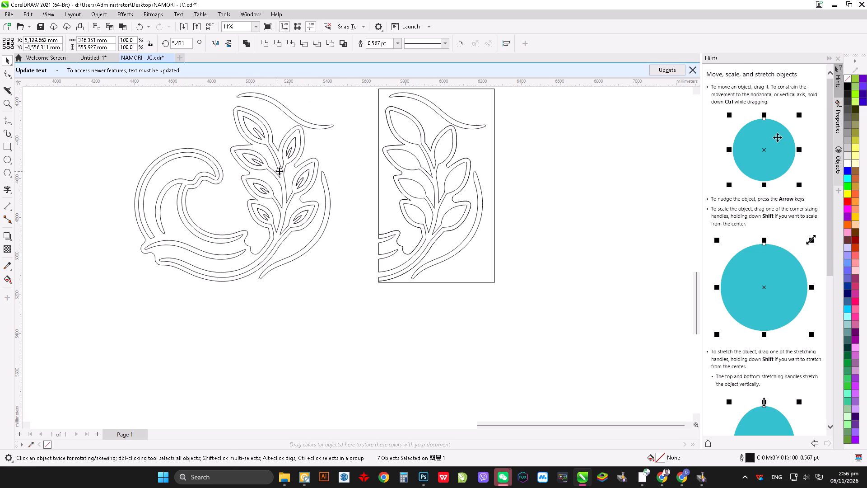
{"action": "left_click_drag", "start_coordinate": [279, 171], "coordinate": [430, 166]}
{"action": "scroll", "coordinate": [419, 167], "scroll_direction": "up", "scroll_amount": 7}
{"action": "scroll", "coordinate": [419, 167], "scroll_direction": "down", "scroll_amount": 4}
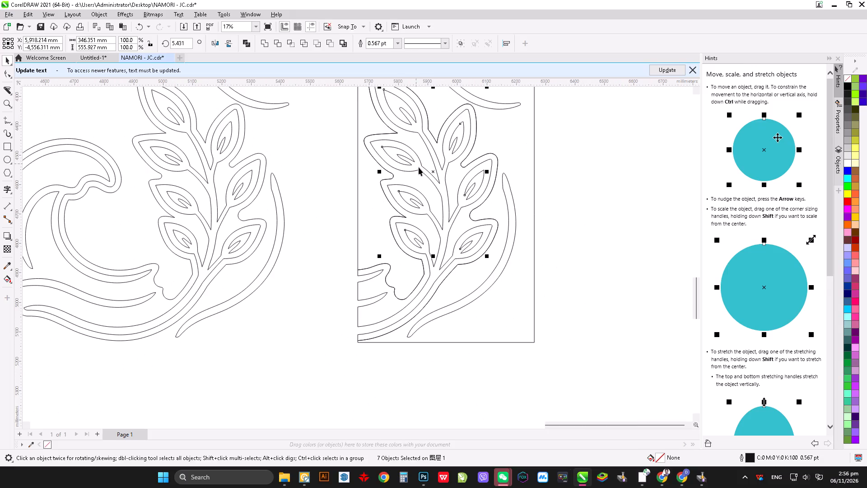
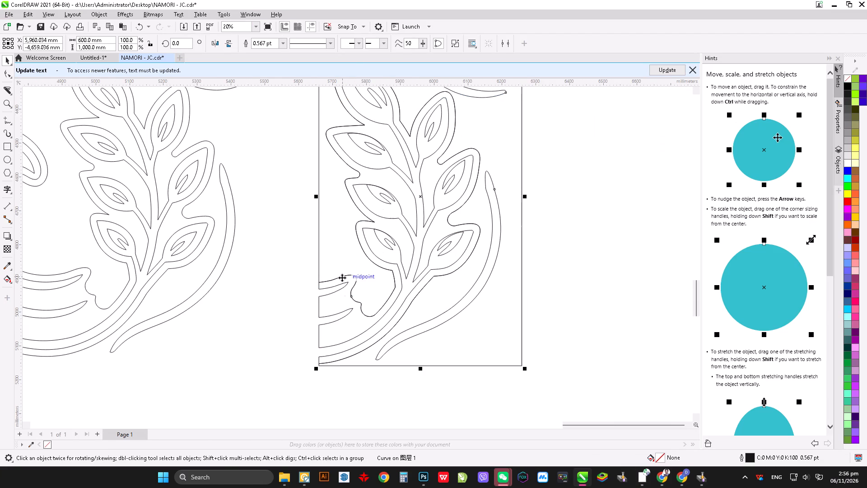
Undo the last move and combining of the trimmed branch outline and its rectangle beside the original logo.
{"action": "scroll", "coordinate": [438, 326], "scroll_direction": "down", "scroll_amount": 4}
{"action": "scroll", "coordinate": [419, 279], "scroll_direction": "up", "scroll_amount": 2}
{"action": "scroll", "coordinate": [447, 220], "scroll_direction": "down", "scroll_amount": 2}
{"action": "left_click", "coordinate": [641, 221]}
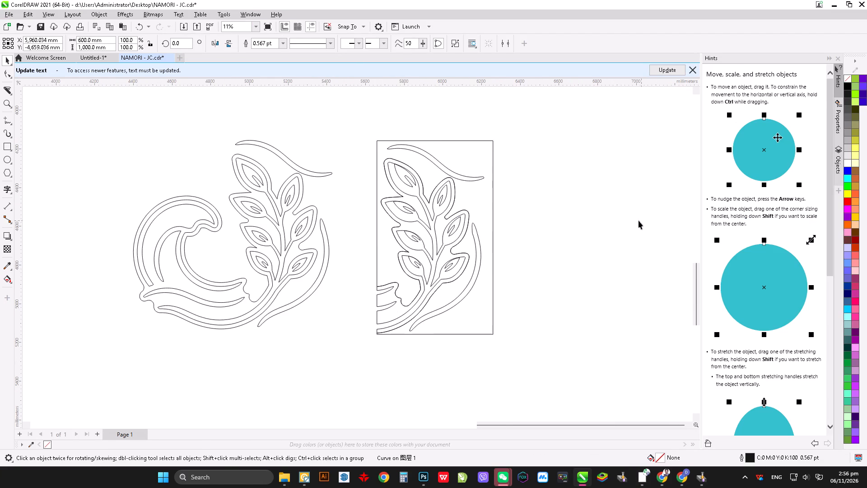
{"action": "scroll", "coordinate": [462, 225], "scroll_direction": "up", "scroll_amount": 3}
{"action": "scroll", "coordinate": [462, 225], "scroll_direction": "down", "scroll_amount": 1, "text": "ctrl"}
{"action": "key", "text": "ctrl+z"}
{"action": "left_click", "coordinate": [576, 215]}
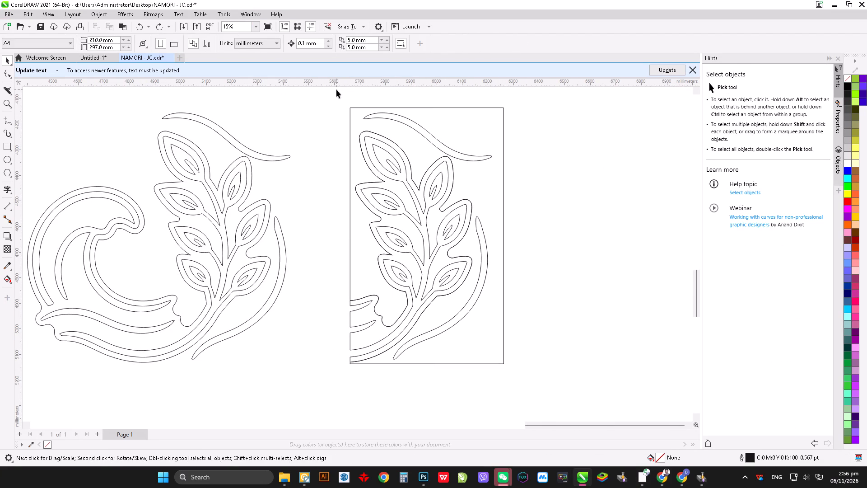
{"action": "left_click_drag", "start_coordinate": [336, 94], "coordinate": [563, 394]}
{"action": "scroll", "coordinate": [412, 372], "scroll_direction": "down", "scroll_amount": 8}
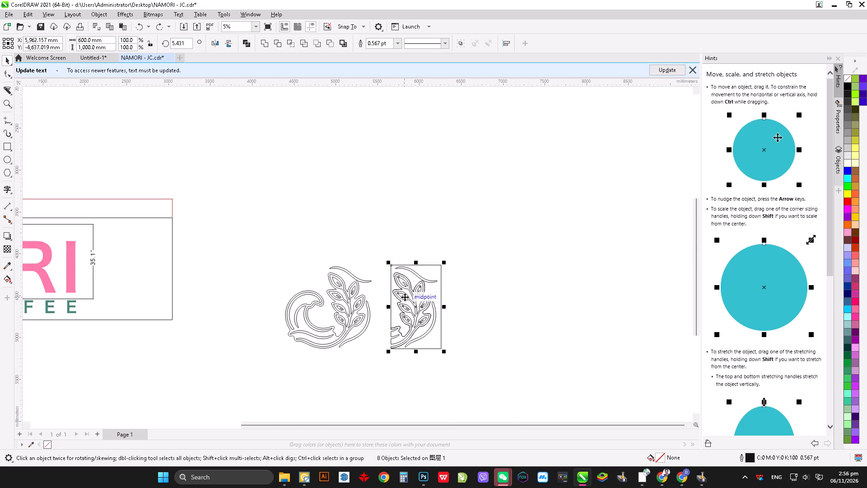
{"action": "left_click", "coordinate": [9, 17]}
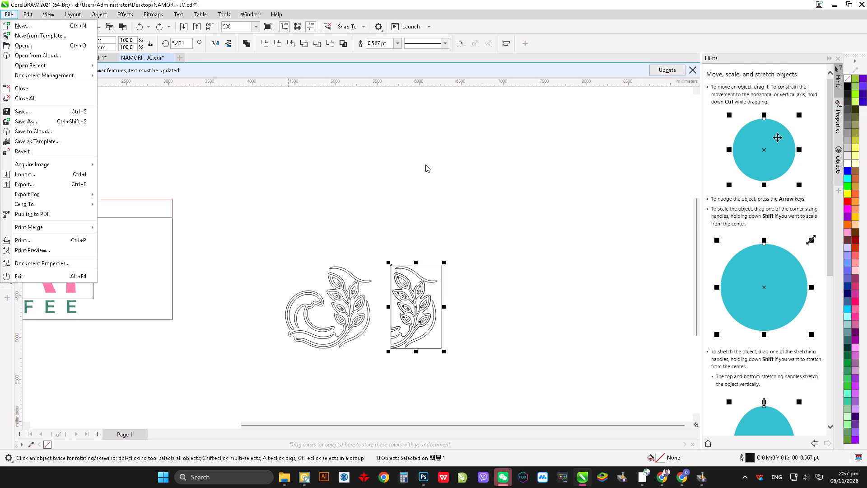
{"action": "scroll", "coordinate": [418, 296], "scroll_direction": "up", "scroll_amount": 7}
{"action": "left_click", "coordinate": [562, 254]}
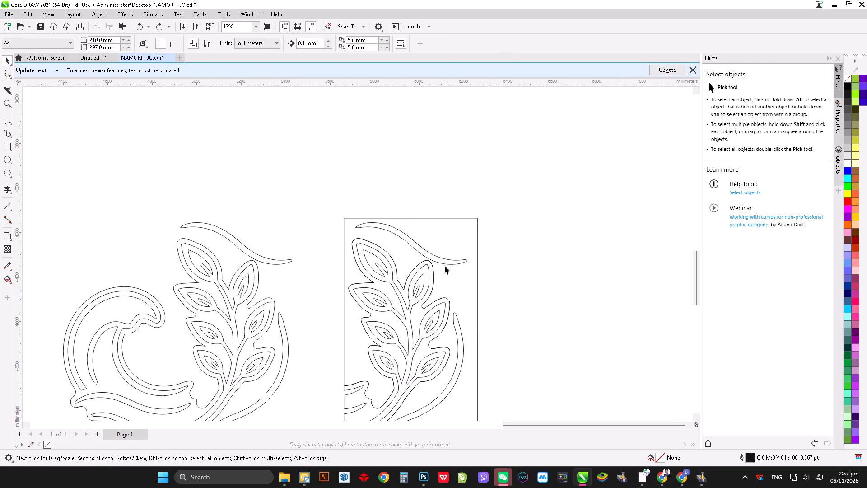
Ungroup and break apart the trimmed outline near where the upper wavy curve meets the leaf tip.
{"action": "left_click", "coordinate": [445, 264]}
{"action": "left_click", "coordinate": [445, 262]}
{"action": "left_click", "coordinate": [452, 184]}
{"action": "scroll", "coordinate": [425, 281], "scroll_direction": "up", "scroll_amount": 3}
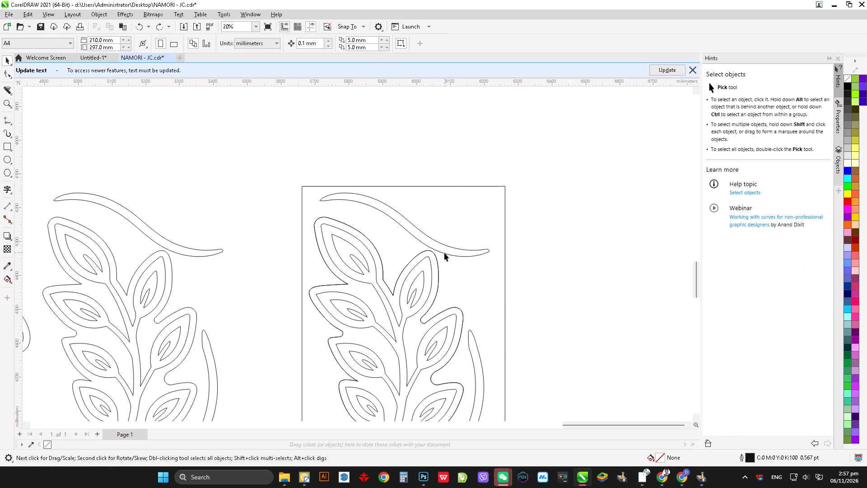
{"action": "left_click", "coordinate": [444, 253]}
{"action": "left_click", "coordinate": [445, 253]}
{"action": "left_click", "coordinate": [426, 146]}
{"action": "scroll", "coordinate": [436, 272], "scroll_direction": "down", "scroll_amount": 2}
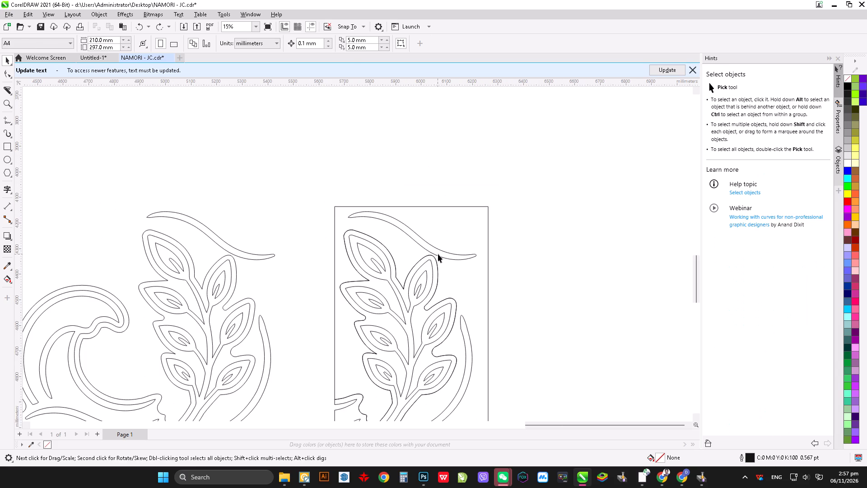
{"action": "left_click", "coordinate": [439, 255]}
{"action": "key", "text": "ctrl+u"}
{"action": "key", "text": "ctrl+k"}
{"action": "left_click", "coordinate": [541, 239]}
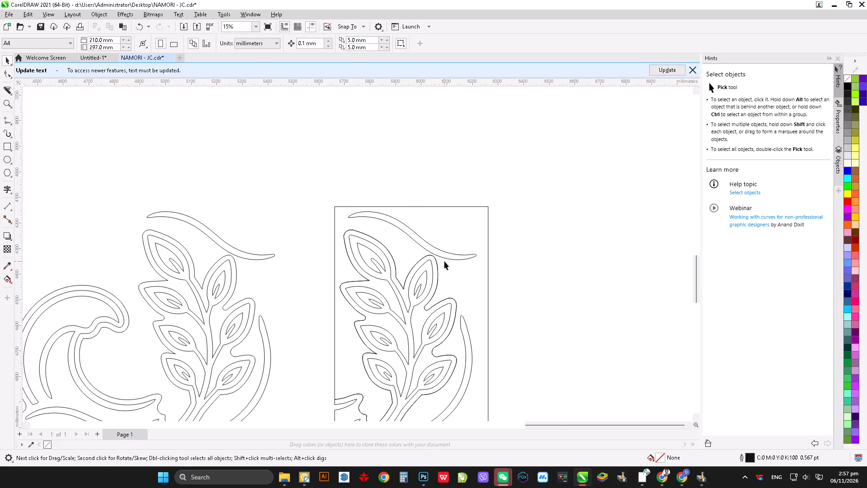
{"action": "left_click", "coordinate": [449, 258]}
{"action": "left_click", "coordinate": [449, 258]}
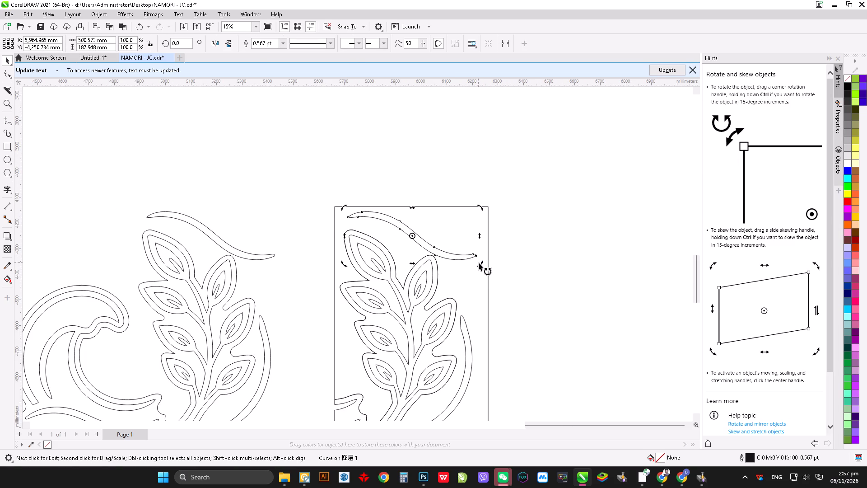
{"action": "left_click", "coordinate": [479, 263]}
{"action": "left_click", "coordinate": [576, 248]}
Export only the trimmed outline with its rectangle and leaf details to the Desktop as an EPS file named 1.
{"action": "scroll", "coordinate": [397, 241], "scroll_direction": "down", "scroll_amount": 6}
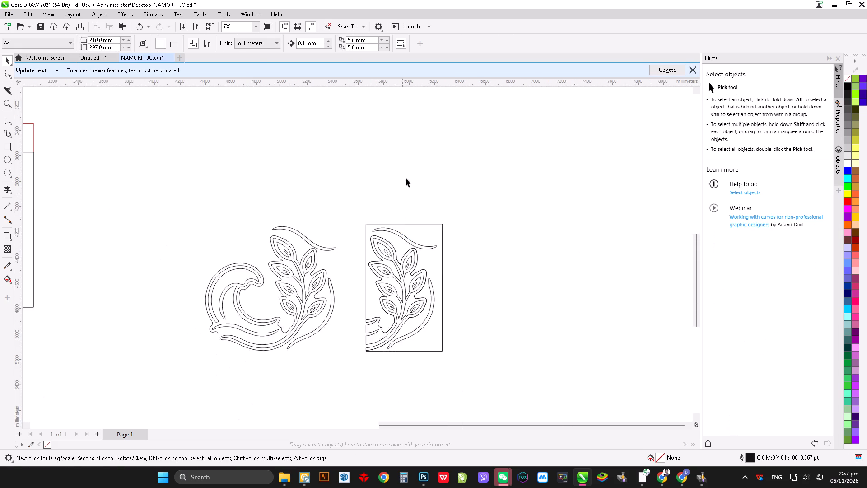
{"action": "scroll", "coordinate": [406, 178], "scroll_direction": "down", "scroll_amount": 2}
{"action": "scroll", "coordinate": [390, 296], "scroll_direction": "up", "scroll_amount": 10}
{"action": "scroll", "coordinate": [443, 407], "scroll_direction": "down", "scroll_amount": 4}
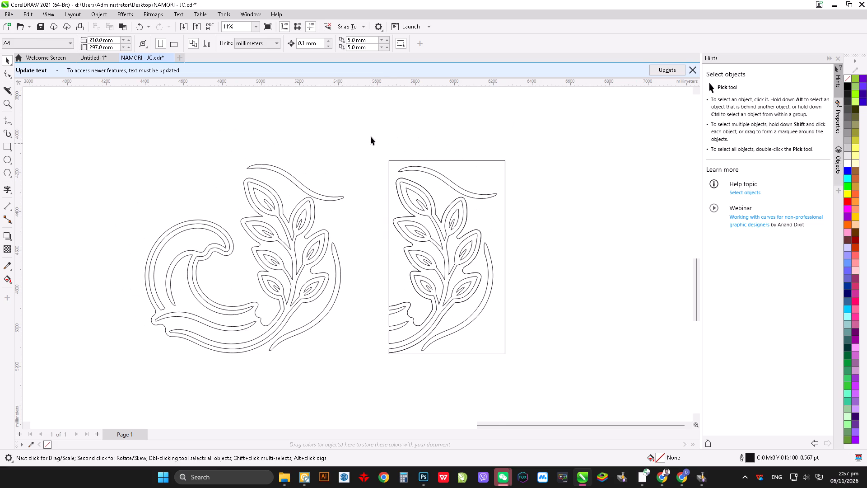
{"action": "left_click_drag", "start_coordinate": [369, 125], "coordinate": [555, 393]}
{"action": "key", "text": "ctrl+e"}
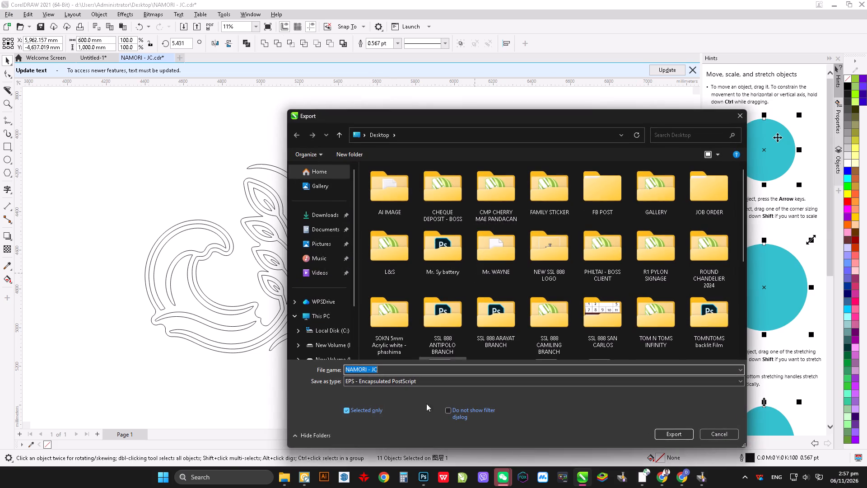
{"action": "left_click_drag", "start_coordinate": [411, 367], "coordinate": [323, 386]}
{"action": "key", "text": "1"}
{"action": "left_click", "coordinate": [322, 399]}
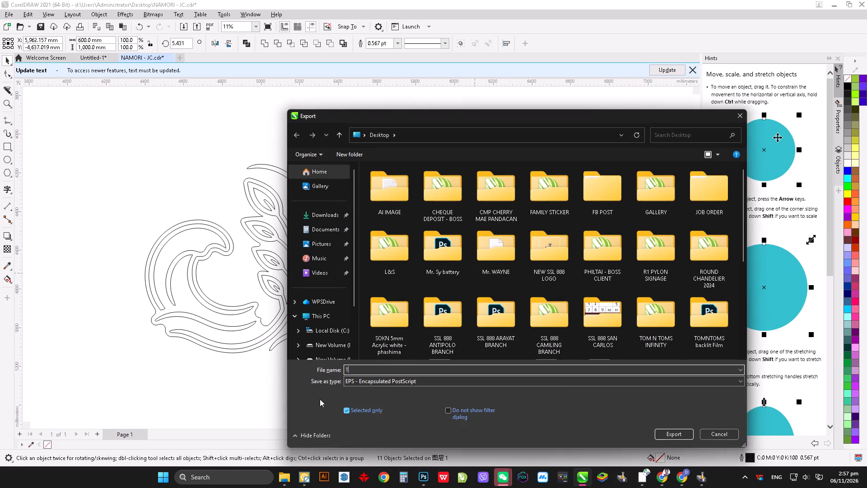
{"action": "left_click", "coordinate": [678, 435]}
{"action": "left_click", "coordinate": [466, 239]}
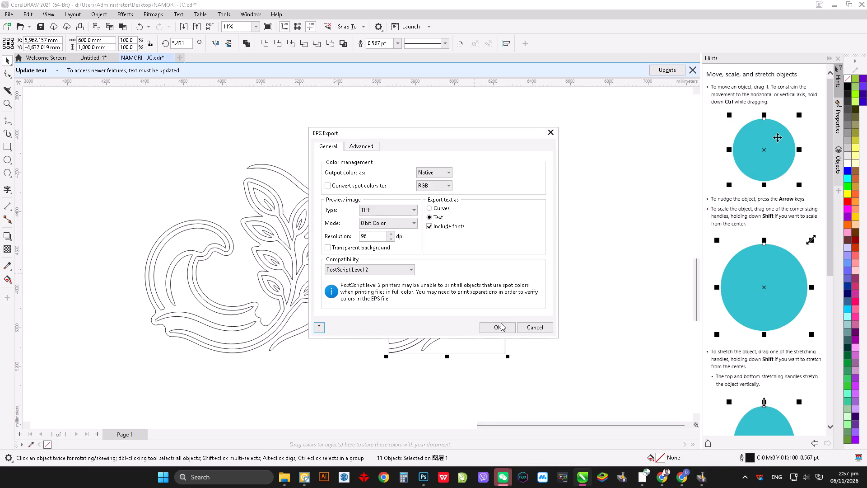
{"action": "left_click", "coordinate": [502, 325]}
Switch to JDPaint and close its open REPLAY CUT document.
{"action": "left_click", "coordinate": [697, 479]}
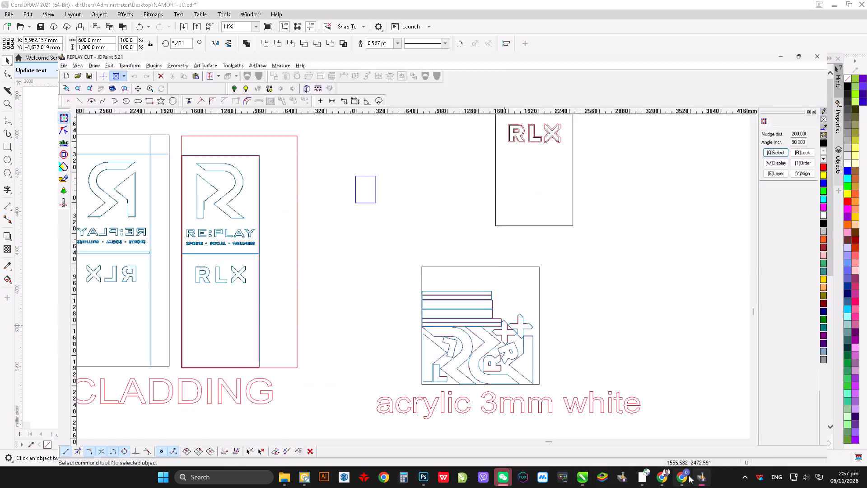
{"action": "scroll", "coordinate": [322, 191], "scroll_direction": "up", "scroll_amount": 4}
{"action": "left_click", "coordinate": [9, 13]}
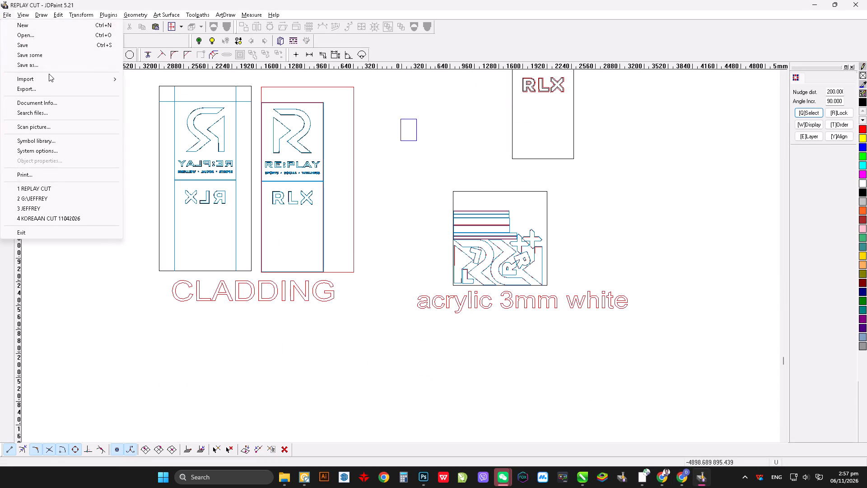
{"action": "left_click", "coordinate": [456, 170]}
{"action": "left_click", "coordinate": [866, 0]}
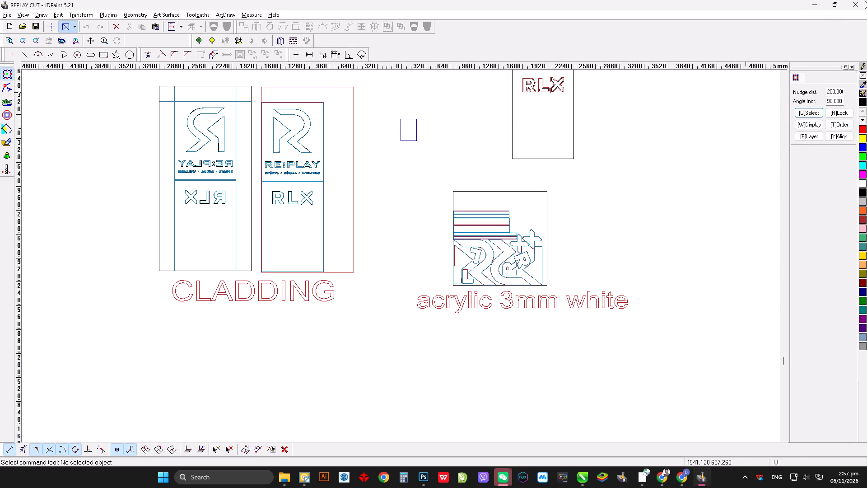
Start JDPaint with an empty document, import the EPS file 1 from the Desktop and place it beside the page frame.
{"action": "left_click", "coordinate": [634, 480]}
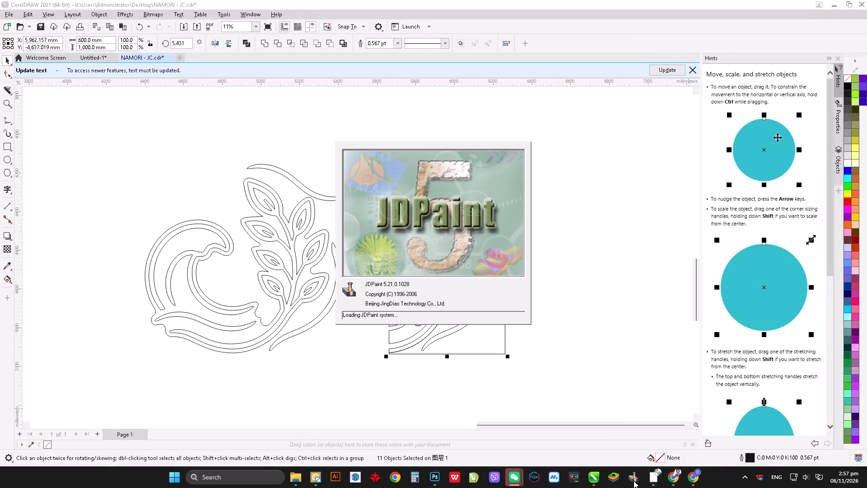
{"action": "left_click", "coordinate": [7, 14]}
{"action": "left_click", "coordinate": [47, 74]}
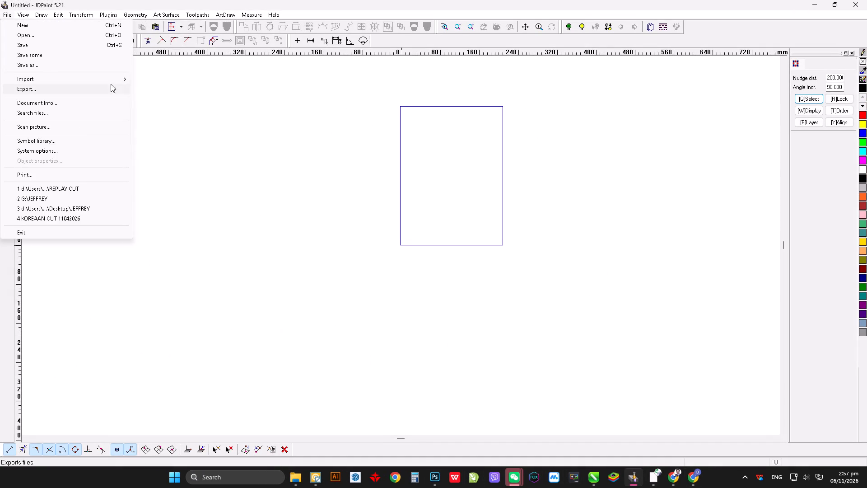
{"action": "left_click", "coordinate": [121, 78]}
{"action": "left_click", "coordinate": [179, 79]}
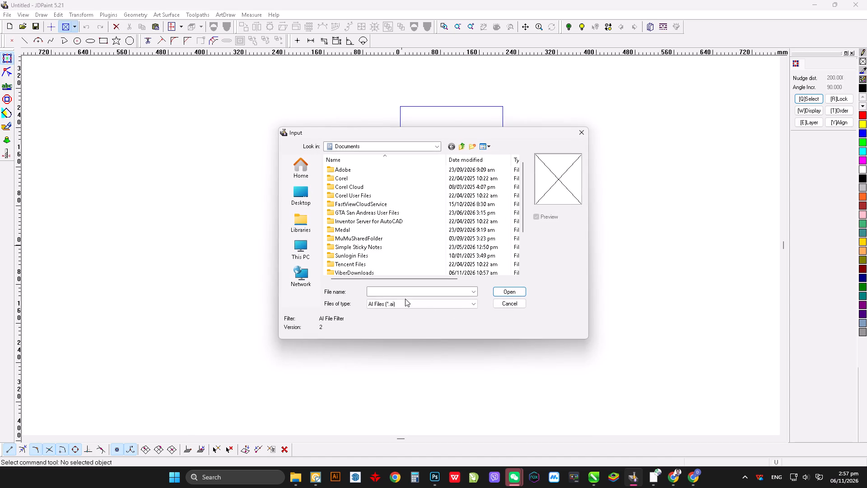
{"action": "left_click", "coordinate": [403, 304]}
{"action": "left_click", "coordinate": [388, 325]}
{"action": "left_click", "coordinate": [296, 204]}
{"action": "left_click", "coordinate": [388, 198]}
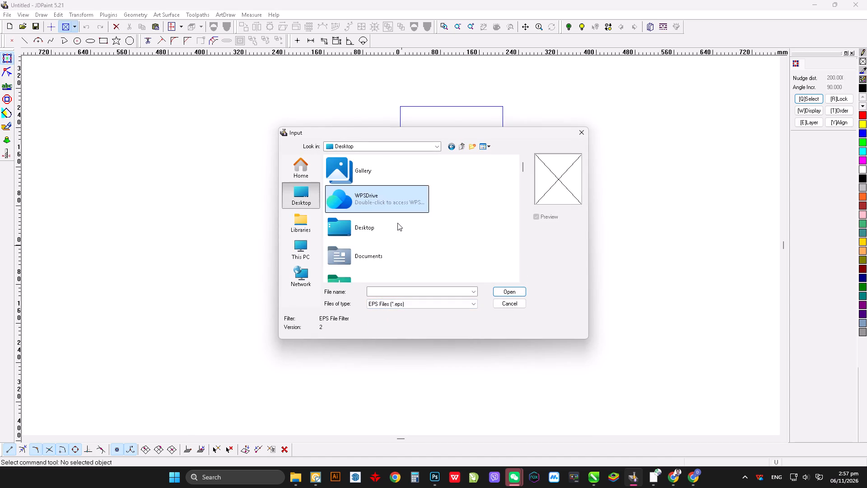
{"action": "key", "text": "1"}
{"action": "left_click", "coordinate": [512, 288]}
{"action": "left_click", "coordinate": [429, 285]}
{"action": "scroll", "coordinate": [474, 323], "scroll_direction": "up", "scroll_amount": 7}
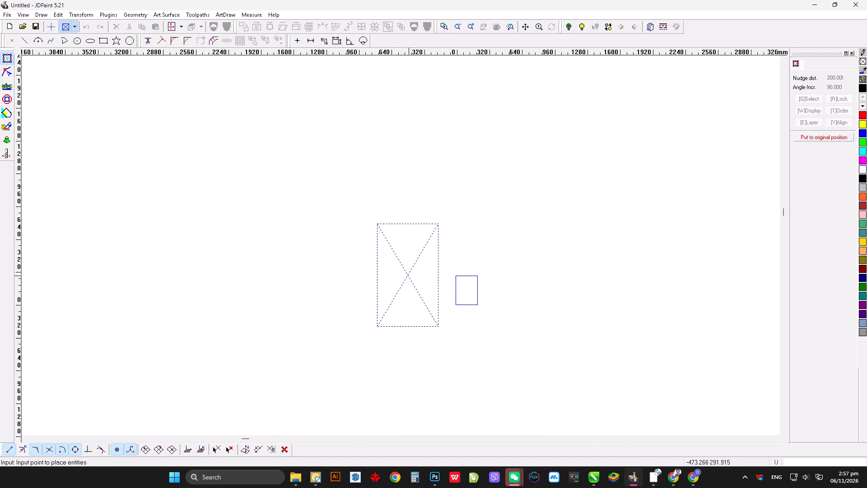
{"action": "left_click", "coordinate": [322, 235]}
{"action": "left_click", "coordinate": [484, 285]}
Move the 600 × 1000 mm rectangle contour, including its leaf-shaped edge, 800 mm to the left of the other curves.
{"action": "scroll", "coordinate": [284, 214], "scroll_direction": "down", "scroll_amount": 4}
{"action": "left_click_drag", "start_coordinate": [261, 116], "coordinate": [497, 400]}
{"action": "scroll", "coordinate": [288, 394], "scroll_direction": "down", "scroll_amount": 8}
{"action": "scroll", "coordinate": [397, 362], "scroll_direction": "up", "scroll_amount": 3}
{"action": "left_click_drag", "start_coordinate": [397, 362], "coordinate": [401, 352]}
{"action": "left_click", "coordinate": [424, 265]}
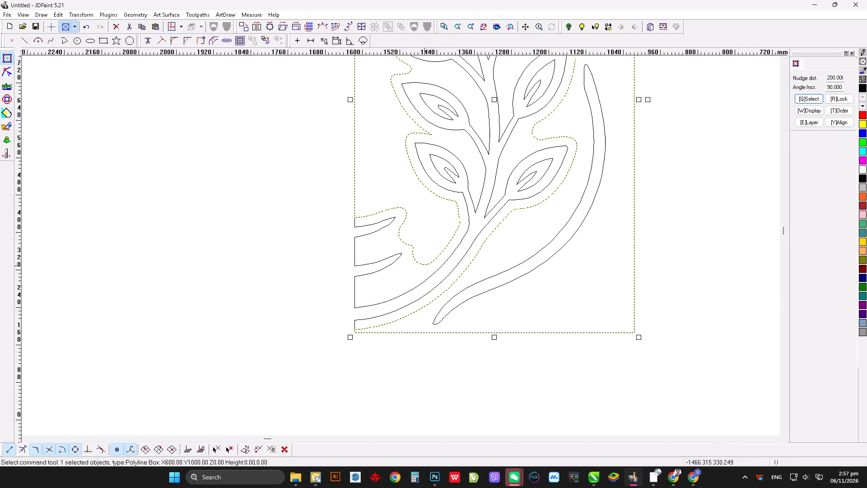
{"action": "key", "text": "Left"}
{"action": "scroll", "coordinate": [405, 283], "scroll_direction": "up", "scroll_amount": 4}
{"action": "key", "text": "Left"}
{"action": "key", "text": "Left"}
{"action": "key", "text": "Left"}
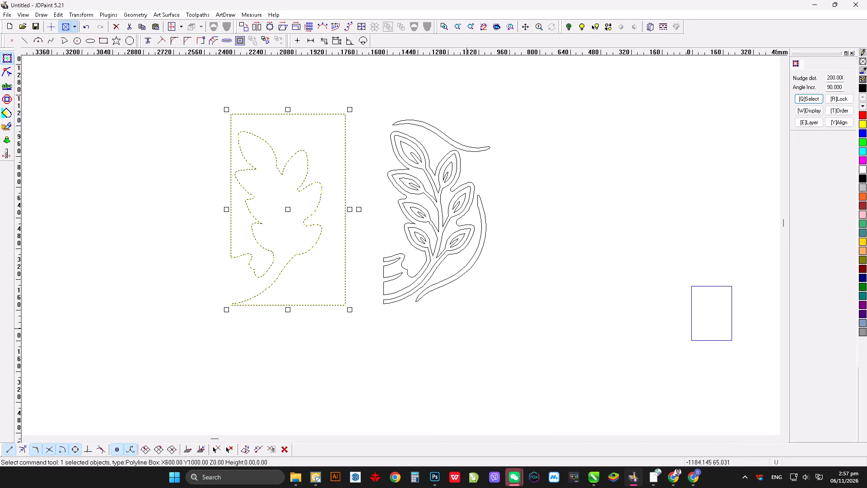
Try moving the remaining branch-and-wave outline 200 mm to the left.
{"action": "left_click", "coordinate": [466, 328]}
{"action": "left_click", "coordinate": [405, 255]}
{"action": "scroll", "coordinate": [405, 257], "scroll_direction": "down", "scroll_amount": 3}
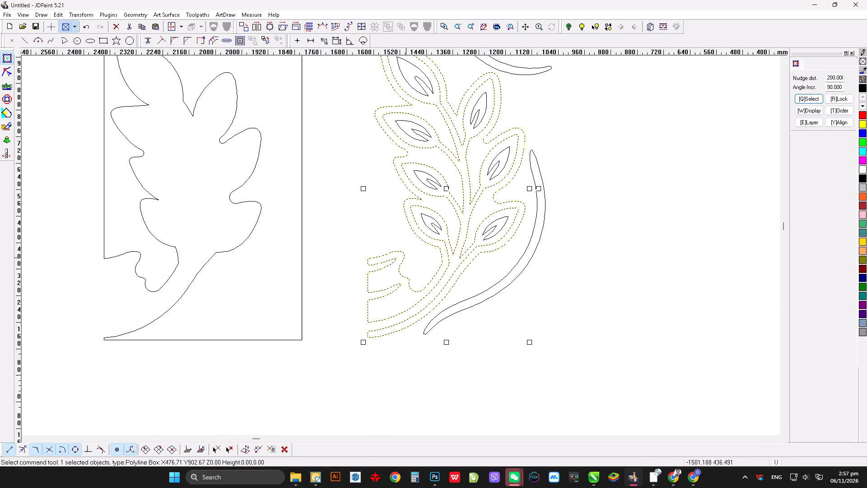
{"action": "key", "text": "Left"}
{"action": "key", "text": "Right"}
Draw a helper polyline outside the branch outline's straight cut edge, joining its upper wave corner to its lowest stem corner.
{"action": "scroll", "coordinate": [385, 263], "scroll_direction": "down", "scroll_amount": 5}
{"action": "key", "text": "ctrl+w"}
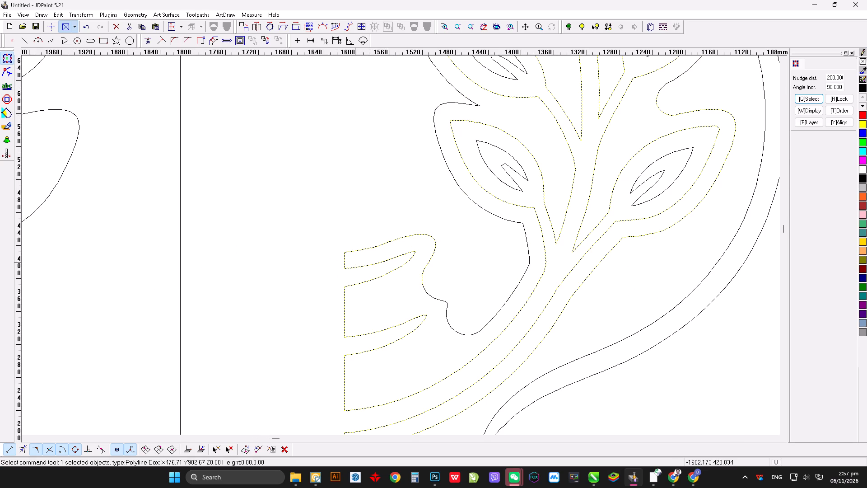
{"action": "key", "text": "ctrl+w"}
{"action": "left_click", "coordinate": [347, 250]}
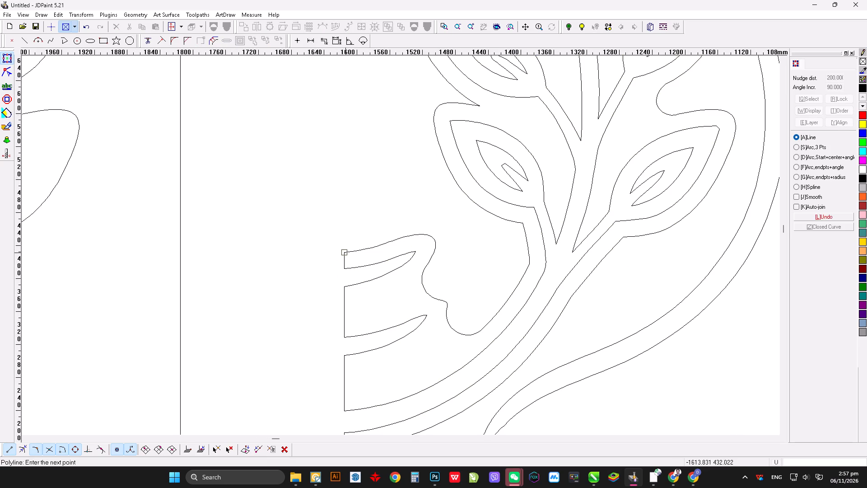
{"action": "left_click", "coordinate": [314, 215]}
{"action": "scroll", "coordinate": [332, 213], "scroll_direction": "up", "scroll_amount": 5}
{"action": "left_click_drag", "start_coordinate": [311, 289], "coordinate": [319, 294]}
{"action": "left_click", "coordinate": [327, 305]}
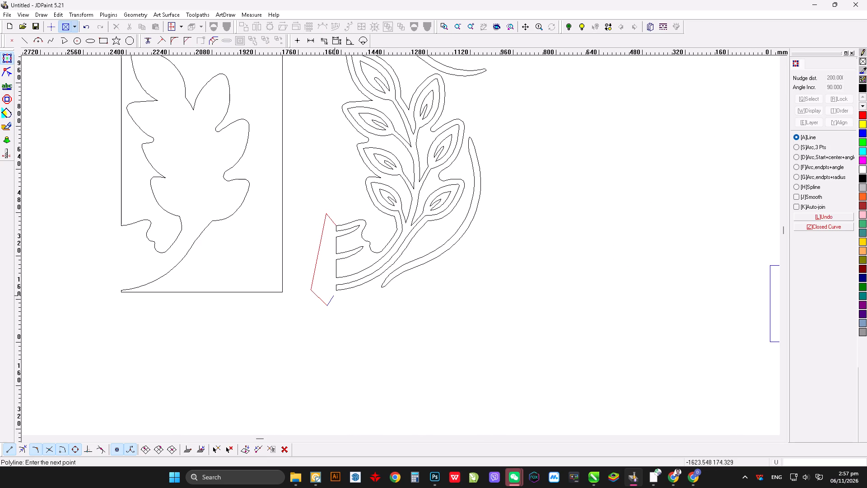
{"action": "left_click", "coordinate": [335, 290]}
{"action": "right_click", "coordinate": [412, 289]}
Trim off the branch outline's outer leaf contour using the helper polyline as the boundary, and delete the polyline.
{"action": "key", "text": "alt+8"}
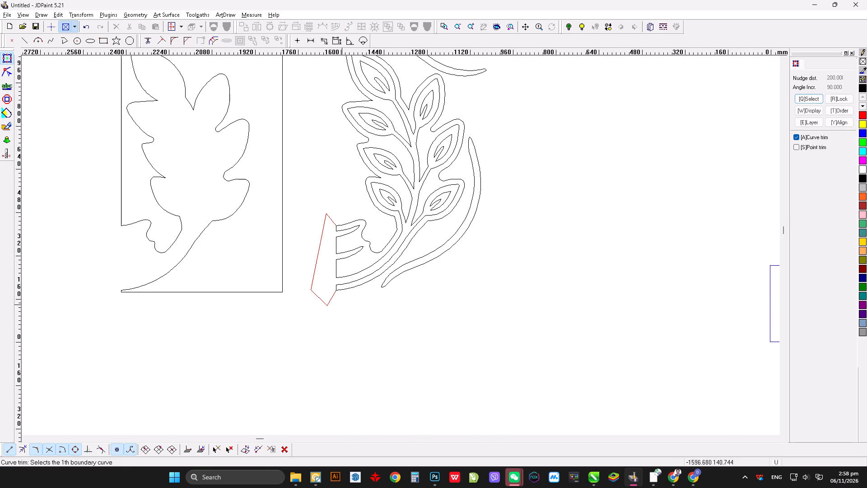
{"action": "left_click", "coordinate": [333, 298]}
{"action": "right_click", "coordinate": [346, 289]}
{"action": "left_click", "coordinate": [349, 287]}
{"action": "right_click_drag", "start_coordinate": [349, 288], "coordinate": [340, 293]}
{"action": "left_click", "coordinate": [333, 297]}
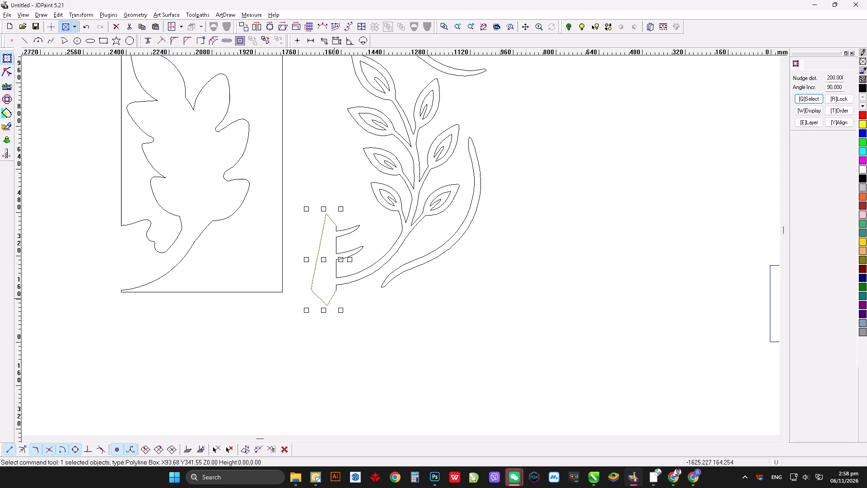
{"action": "key", "text": "ctrl+x"}
Move the remaining inner branch outline with its wave ends 800 mm left into the rectangle contour.
{"action": "left_click", "coordinate": [341, 275]}
{"action": "scroll", "coordinate": [342, 270], "scroll_direction": "down", "scroll_amount": 1}
{"action": "key", "text": "Left"}
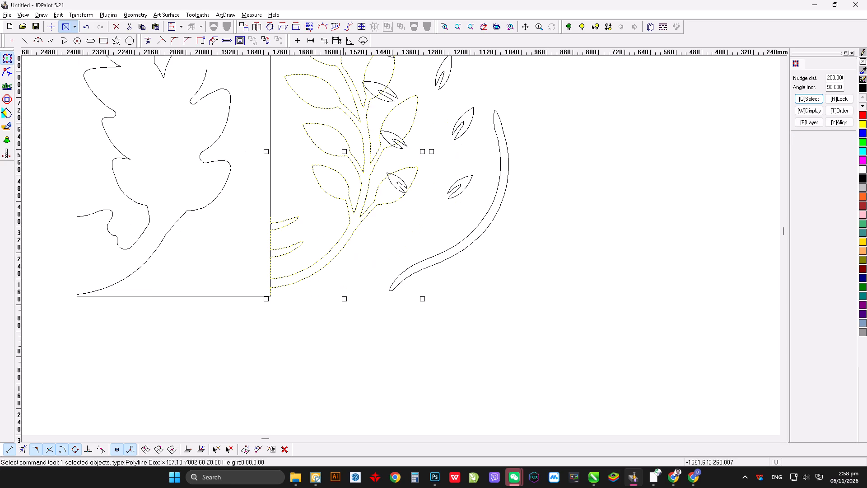
{"action": "key", "text": "Left"}
{"action": "key", "text": "Left"}
{"action": "key", "text": "Left"}
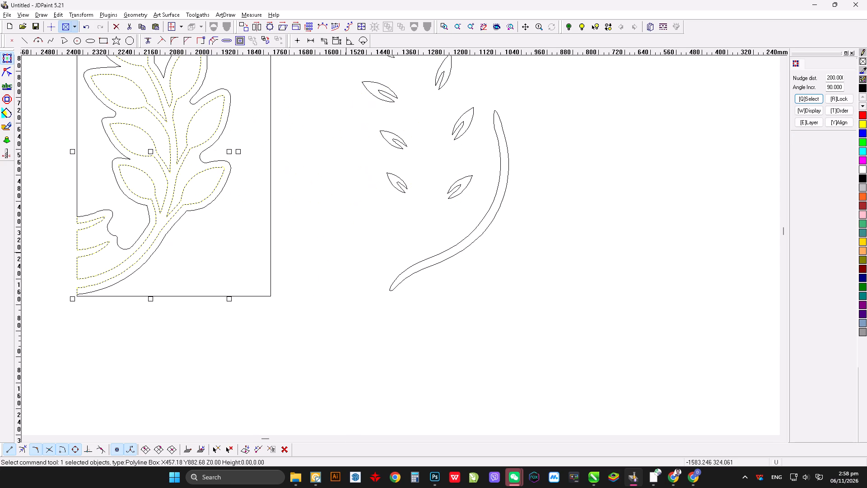
{"action": "left_click", "coordinate": [345, 251]}
Move the leaf vein details and the two long wavy curves together 800 mm left into the rectangle.
{"action": "scroll", "coordinate": [365, 256], "scroll_direction": "up", "scroll_amount": 2}
{"action": "scroll", "coordinate": [143, 239], "scroll_direction": "down", "scroll_amount": 5}
{"action": "scroll", "coordinate": [244, 263], "scroll_direction": "up", "scroll_amount": 3}
{"action": "scroll", "coordinate": [420, 234], "scroll_direction": "up", "scroll_amount": 2}
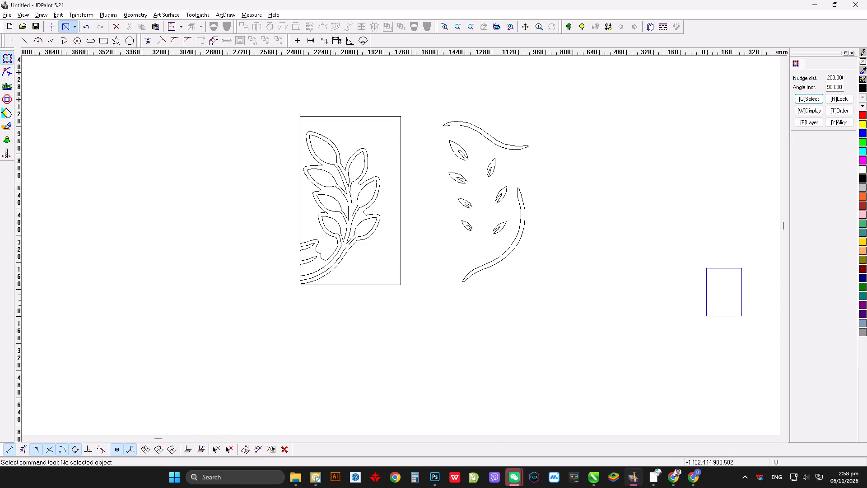
{"action": "scroll", "coordinate": [466, 140], "scroll_direction": "down", "scroll_amount": 2}
{"action": "left_click_drag", "start_coordinate": [401, 95], "coordinate": [638, 380]}
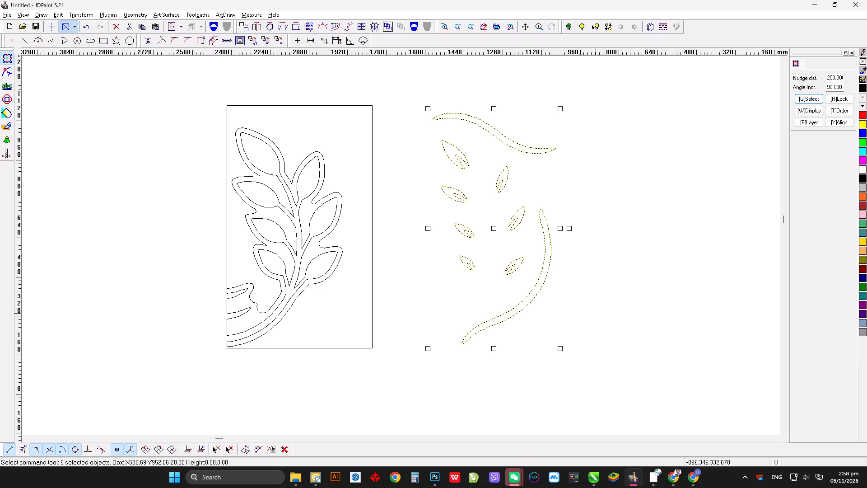
{"action": "key", "text": "Left"}
{"action": "key", "text": "Left"}
{"action": "key", "text": "Left"}
{"action": "key", "text": "Left"}
{"action": "left_click", "coordinate": [560, 239]}
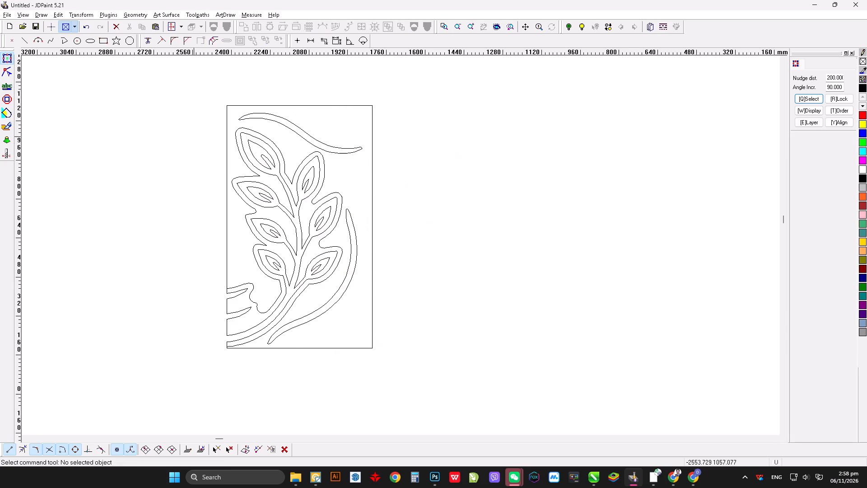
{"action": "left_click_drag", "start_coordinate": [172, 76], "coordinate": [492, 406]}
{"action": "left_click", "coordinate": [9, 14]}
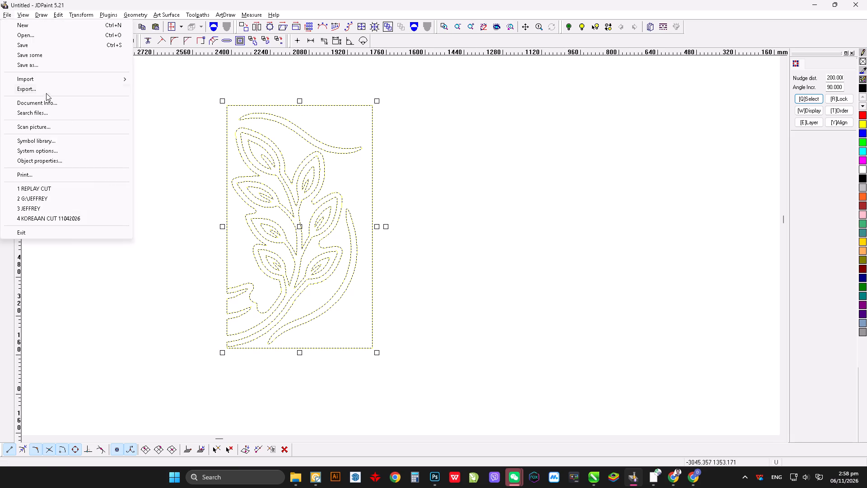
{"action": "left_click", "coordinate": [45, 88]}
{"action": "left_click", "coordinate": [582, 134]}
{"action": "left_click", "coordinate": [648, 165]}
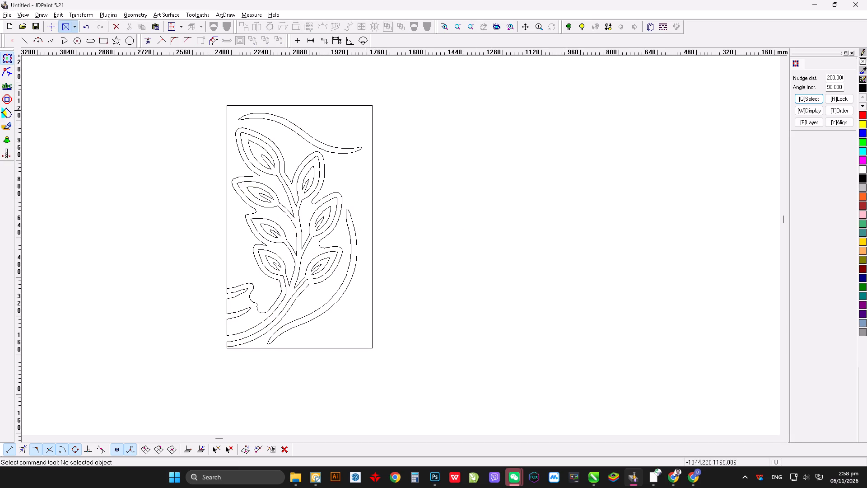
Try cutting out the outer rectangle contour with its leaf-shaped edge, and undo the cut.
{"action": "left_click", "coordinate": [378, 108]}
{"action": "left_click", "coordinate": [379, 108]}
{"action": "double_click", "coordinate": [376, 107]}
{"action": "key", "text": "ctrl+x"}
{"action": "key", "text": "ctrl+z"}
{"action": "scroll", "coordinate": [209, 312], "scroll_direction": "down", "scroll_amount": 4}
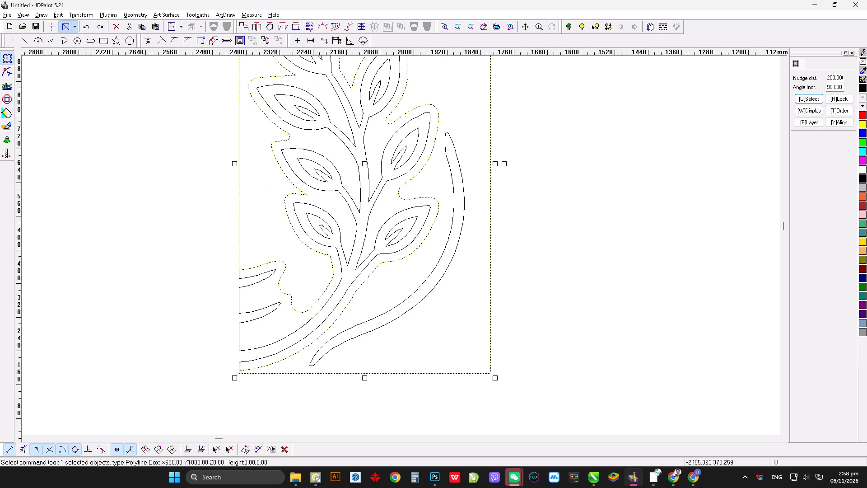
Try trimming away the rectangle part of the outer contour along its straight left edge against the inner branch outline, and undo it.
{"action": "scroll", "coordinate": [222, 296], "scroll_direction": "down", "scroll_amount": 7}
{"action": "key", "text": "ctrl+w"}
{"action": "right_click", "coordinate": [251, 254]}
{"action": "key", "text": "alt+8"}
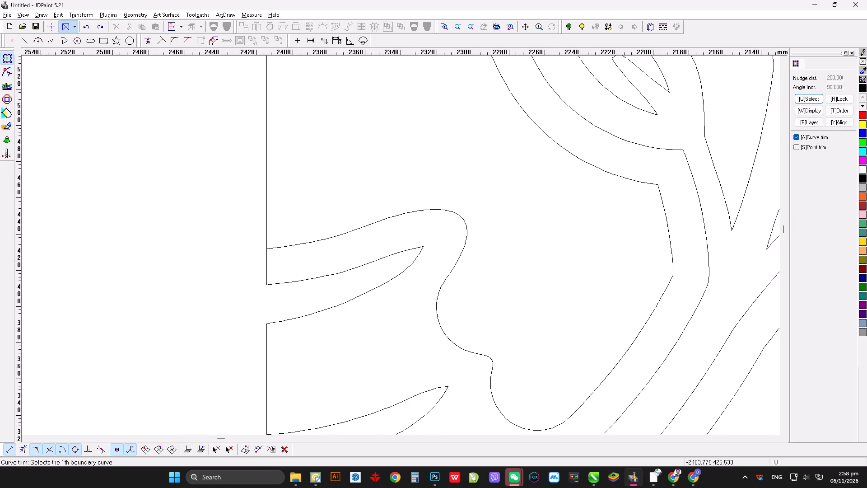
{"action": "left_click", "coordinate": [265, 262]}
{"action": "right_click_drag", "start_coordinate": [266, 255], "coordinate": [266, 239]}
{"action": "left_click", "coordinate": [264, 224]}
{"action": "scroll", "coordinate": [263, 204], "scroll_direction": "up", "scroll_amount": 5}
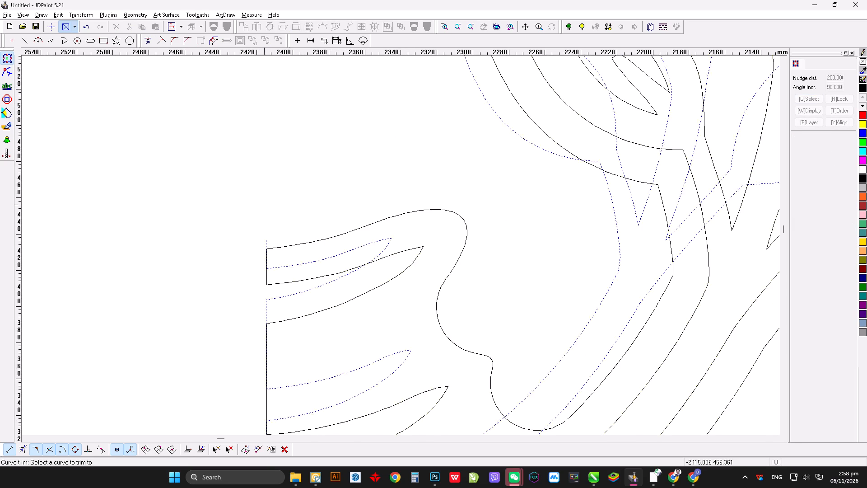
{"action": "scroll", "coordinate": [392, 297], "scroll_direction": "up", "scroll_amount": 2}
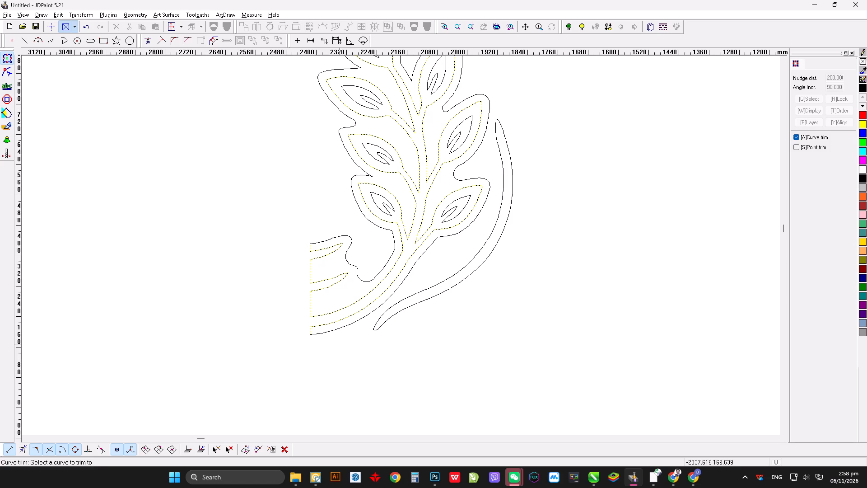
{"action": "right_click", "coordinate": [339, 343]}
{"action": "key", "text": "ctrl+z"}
Trim the rectangle portion off the outer leaf contour, using the inner branch outline as the trim boundary.
{"action": "scroll", "coordinate": [333, 347], "scroll_direction": "down", "scroll_amount": 7}
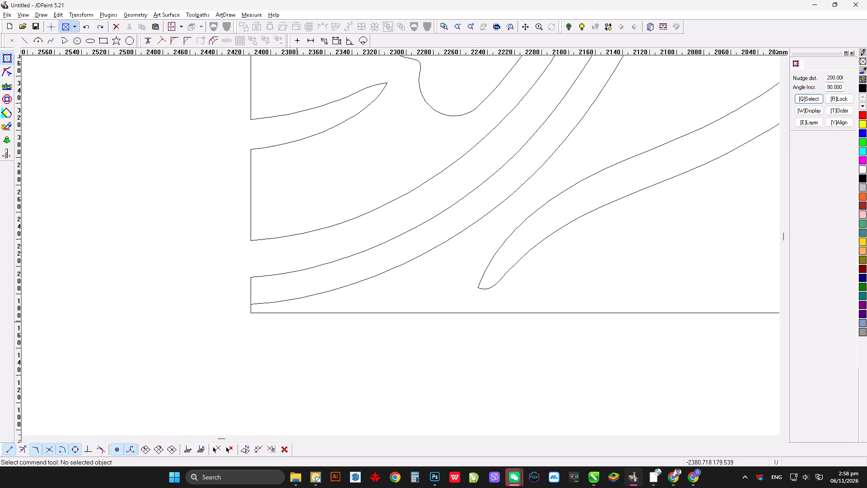
{"action": "key", "text": "alt+8"}
{"action": "left_click", "coordinate": [261, 302]}
{"action": "scroll", "coordinate": [304, 322], "scroll_direction": "up", "scroll_amount": 3}
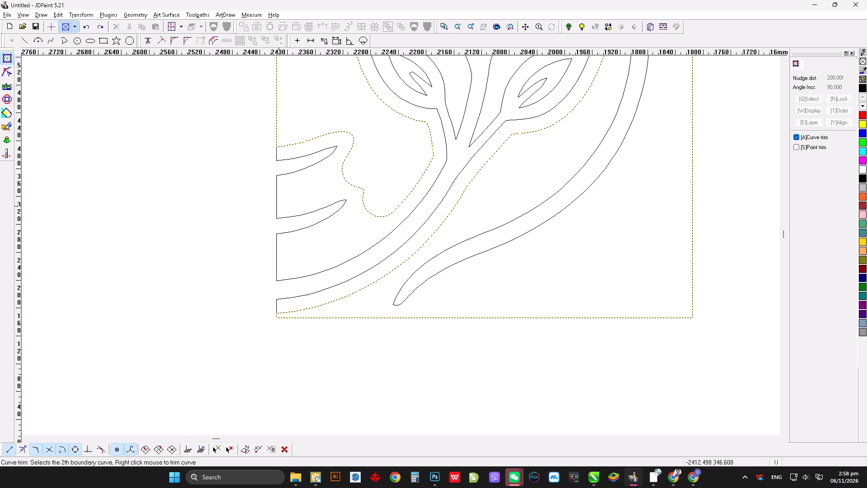
{"action": "right_click", "coordinate": [276, 202]}
{"action": "key", "text": "alt+8"}
{"action": "left_click", "coordinate": [279, 152]}
{"action": "right_click_drag", "start_coordinate": [263, 201], "coordinate": [265, 221]}
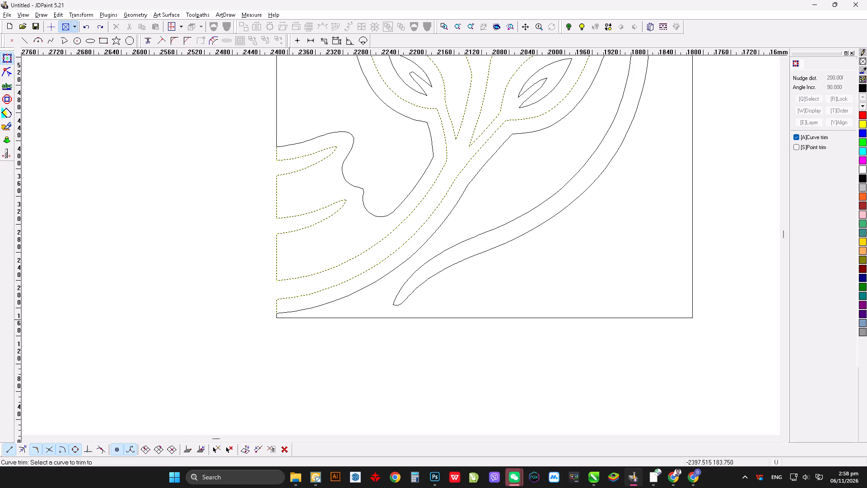
{"action": "left_click", "coordinate": [288, 319]}
{"action": "right_click_drag", "start_coordinate": [296, 298], "coordinate": [313, 315]}
{"action": "scroll", "coordinate": [374, 391], "scroll_direction": "up", "scroll_amount": 7}
Export the trimmed branch design to the Desktop as a DXF file named 1, and start CorelDRAW X4.
{"action": "left_click_drag", "start_coordinate": [280, 164], "coordinate": [330, 246]}
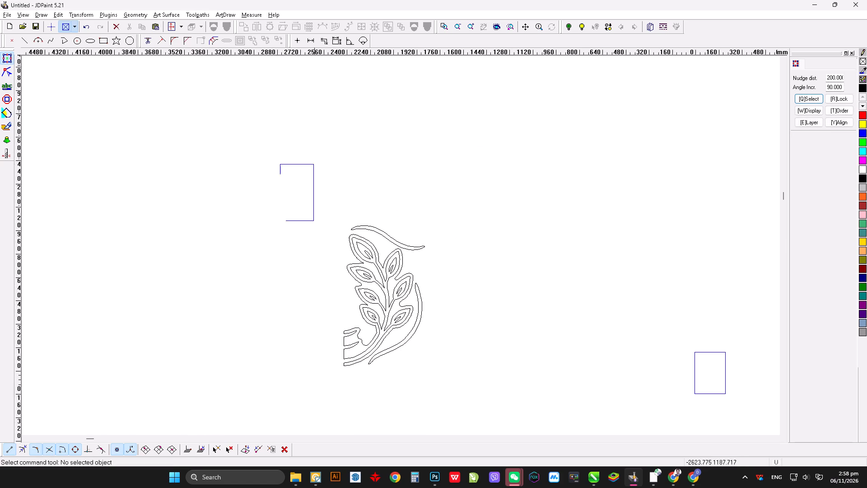
{"action": "left_click_drag", "start_coordinate": [330, 246], "coordinate": [482, 380]}
{"action": "scroll", "coordinate": [329, 380], "scroll_direction": "down", "scroll_amount": 5}
{"action": "scroll", "coordinate": [431, 384], "scroll_direction": "up", "scroll_amount": 1}
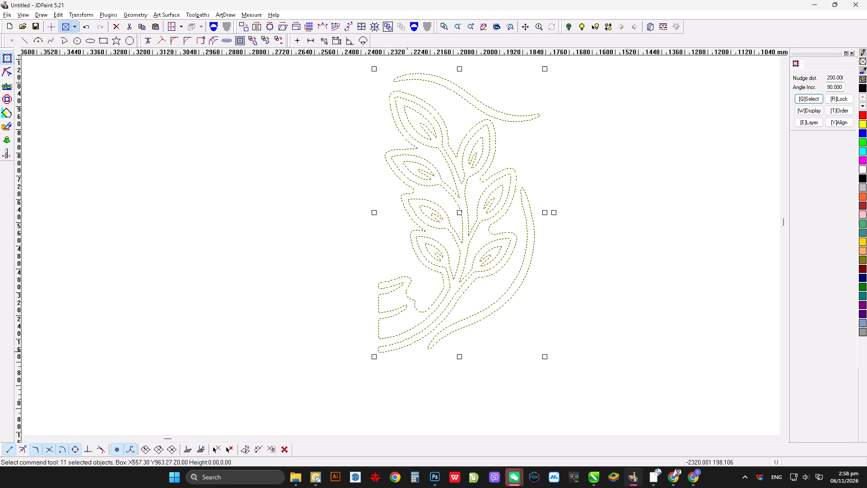
{"action": "left_click", "coordinate": [7, 14]}
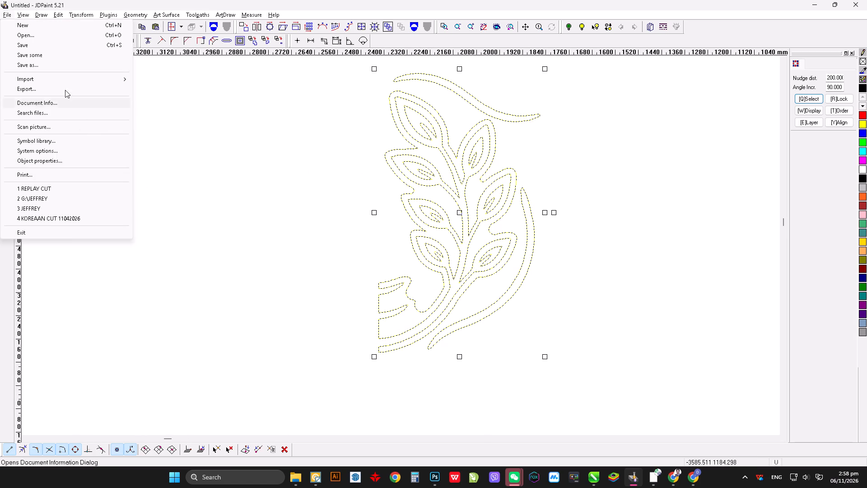
{"action": "left_click", "coordinate": [61, 87]}
{"action": "left_click", "coordinate": [472, 481]}
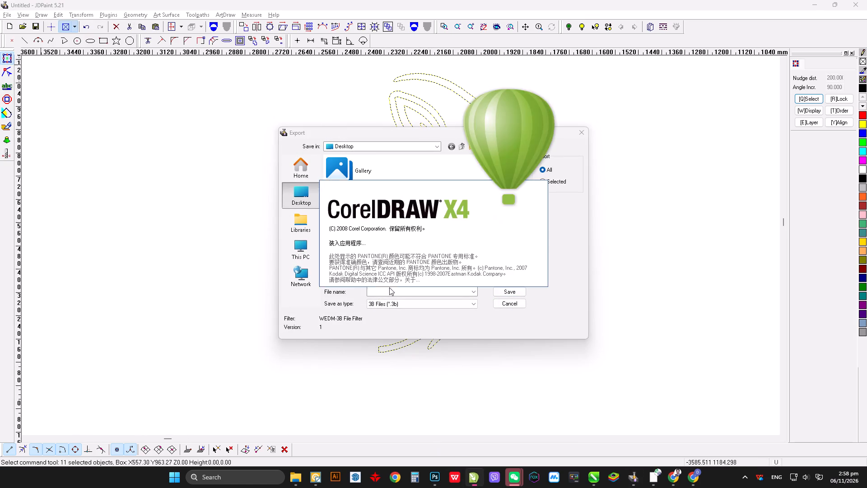
{"action": "left_click", "coordinate": [392, 302]}
{"action": "left_click", "coordinate": [387, 330]}
{"action": "left_click", "coordinate": [389, 290]}
{"action": "key", "text": "1"}
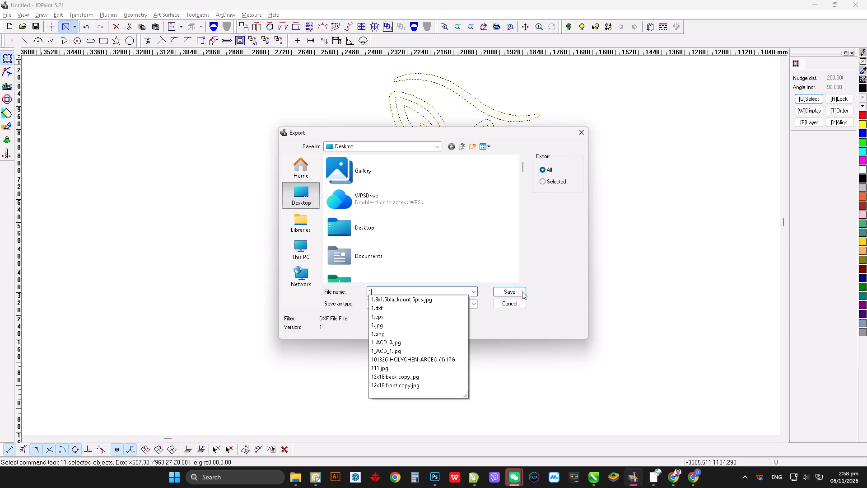
{"action": "left_click", "coordinate": [511, 290]}
Switch to the desktop and import 1.dxf into the blank CorelDRAW drawing.
{"action": "left_click", "coordinate": [866, 487]}
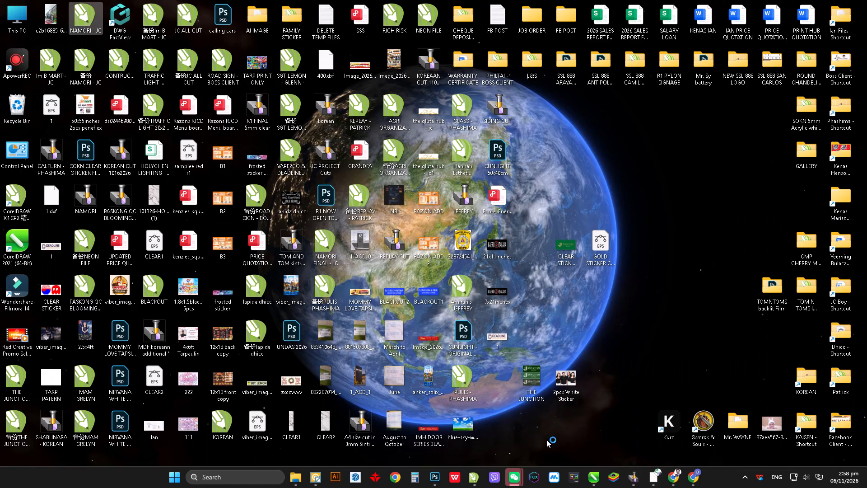
{"action": "left_click", "coordinate": [631, 332]}
{"action": "key", "text": "1"}
{"action": "key", "text": "1"}
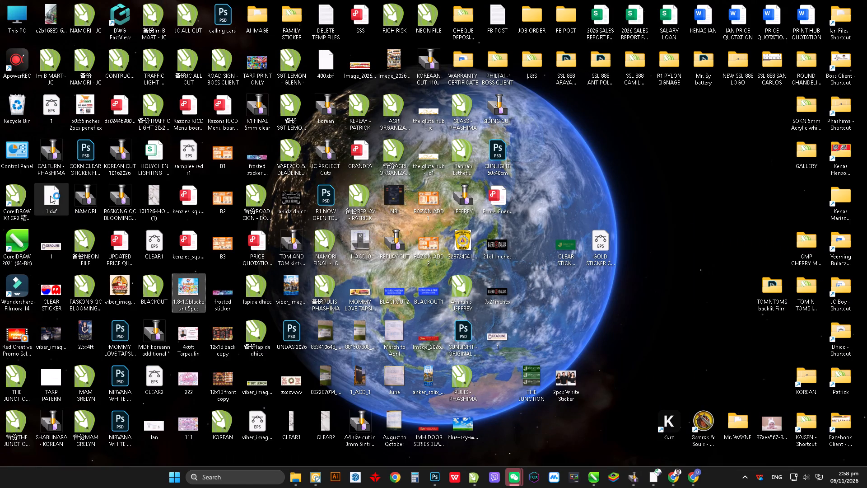
{"action": "left_click_drag", "start_coordinate": [50, 196], "coordinate": [495, 450]}
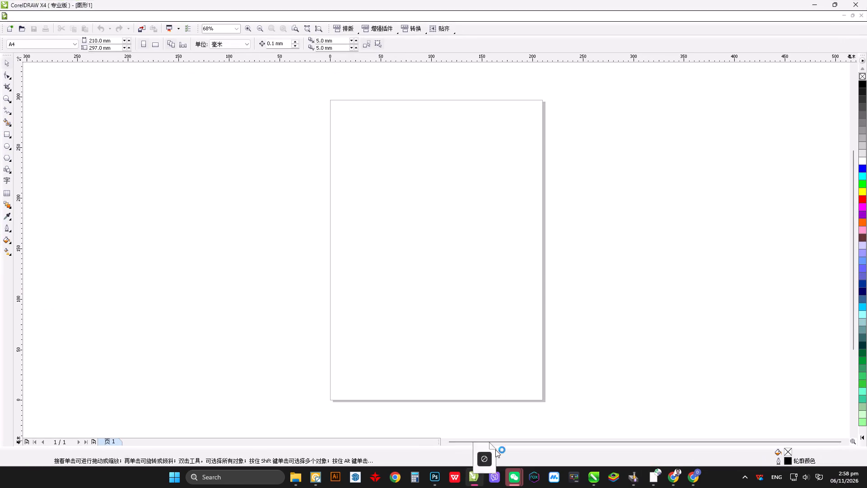
{"action": "left_click_drag", "start_coordinate": [495, 450], "coordinate": [527, 199]}
{"action": "left_click", "coordinate": [420, 271]}
{"action": "scroll", "coordinate": [496, 286], "scroll_direction": "down", "scroll_amount": 6}
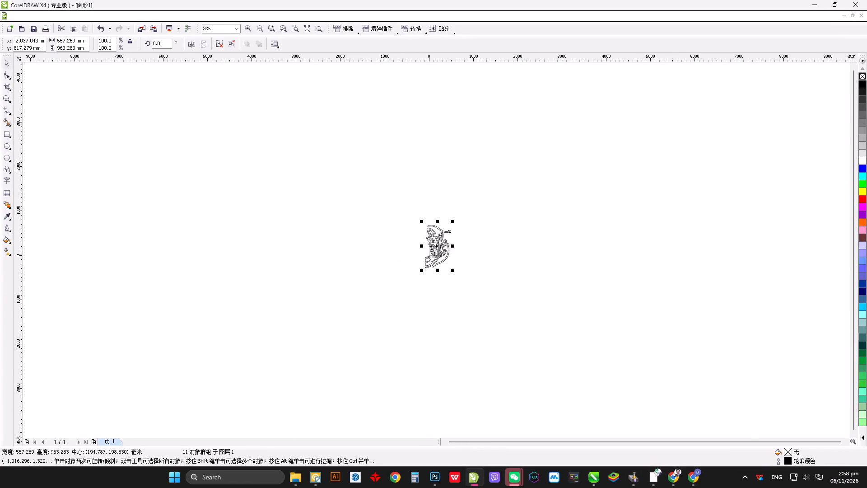
Export only the selected branch design to the Desktop as an EPS file named 1, replacing the existing file.
{"action": "left_click", "coordinate": [383, 196]}
{"action": "left_click_drag", "start_coordinate": [379, 191], "coordinate": [550, 335]}
{"action": "scroll", "coordinate": [458, 249], "scroll_direction": "up", "scroll_amount": 2}
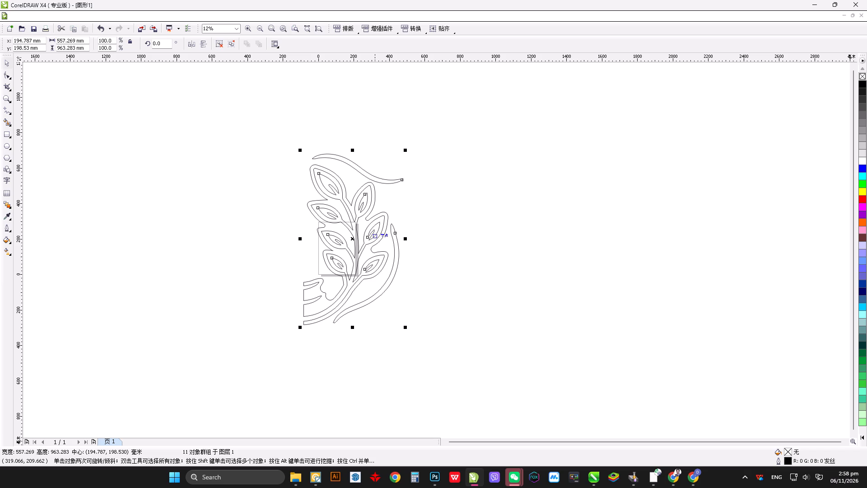
{"action": "key", "text": "ctrl+e"}
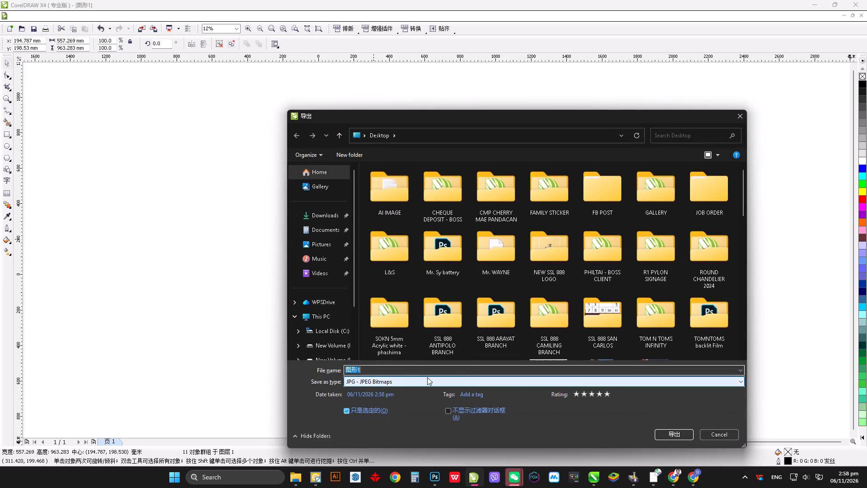
{"action": "left_click", "coordinate": [405, 382]}
{"action": "key", "text": "e"}
{"action": "key", "text": "Return"}
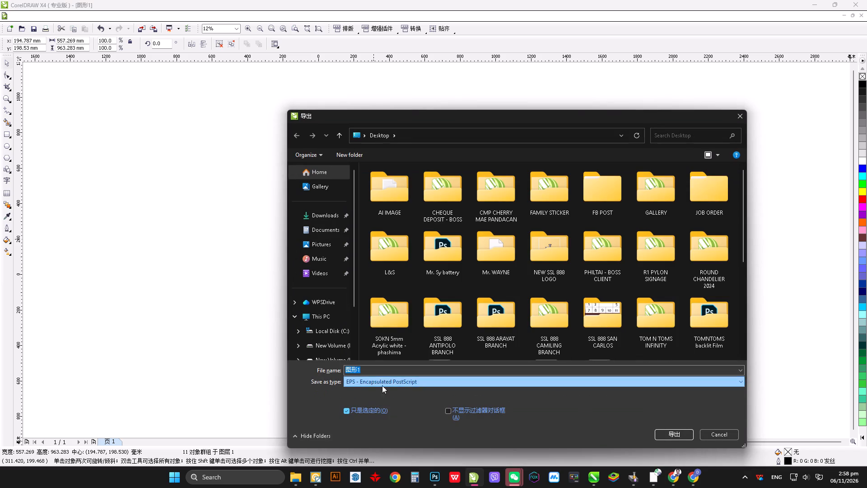
{"action": "left_click_drag", "start_coordinate": [386, 367], "coordinate": [312, 385]}
{"action": "key", "text": "1"}
{"action": "left_click", "coordinate": [325, 409]}
{"action": "left_click", "coordinate": [679, 434]}
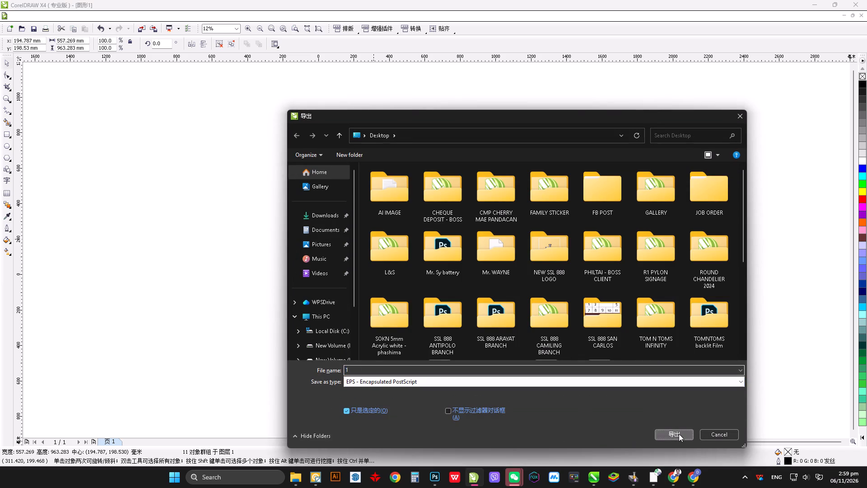
{"action": "left_click", "coordinate": [463, 242]}
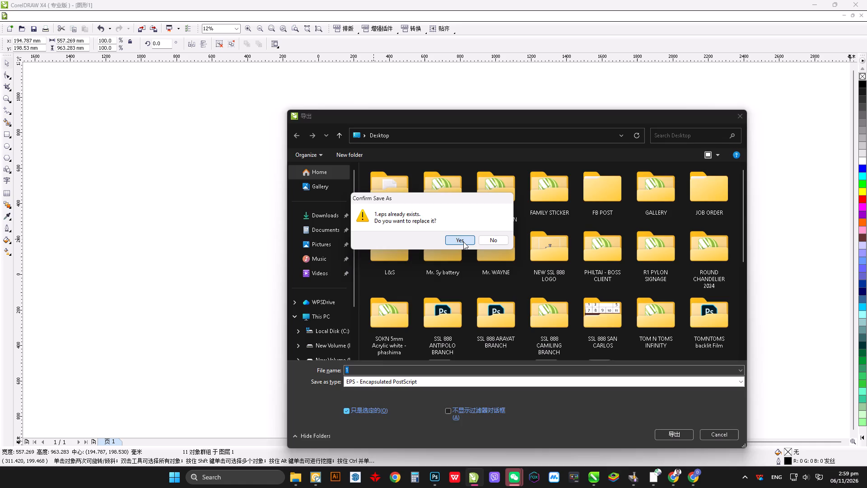
{"action": "left_click", "coordinate": [444, 328]}
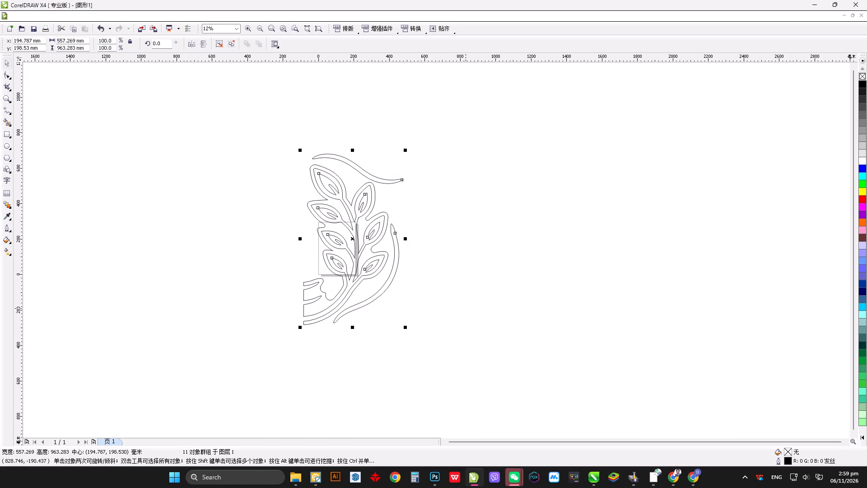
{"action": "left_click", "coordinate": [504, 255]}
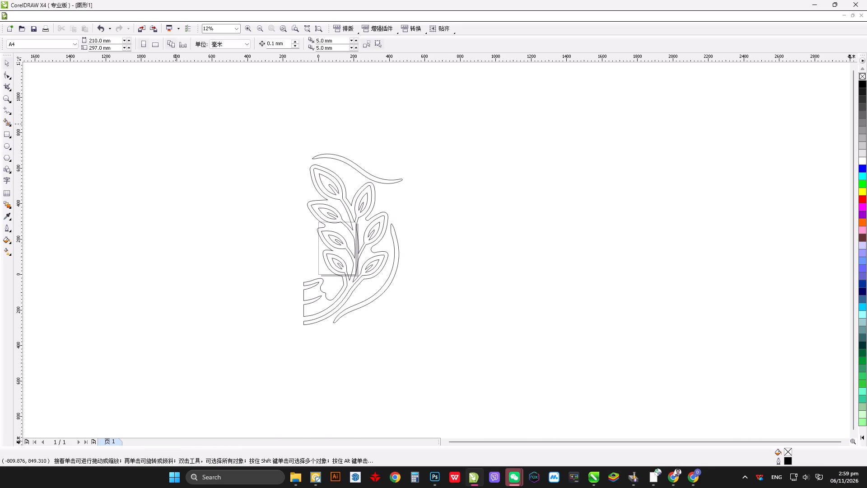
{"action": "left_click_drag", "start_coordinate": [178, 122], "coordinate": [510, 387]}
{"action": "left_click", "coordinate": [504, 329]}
Find the EPS file 1 on the desktop and import it into the CorelDRAW drawing as editable, with text as curves.
{"action": "left_click", "coordinate": [866, 487]}
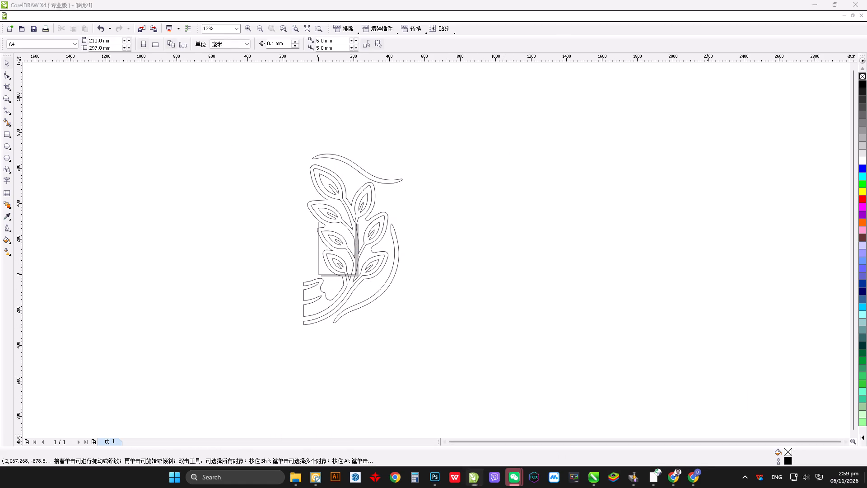
{"action": "left_click", "coordinate": [361, 224]}
{"action": "key", "text": "1"}
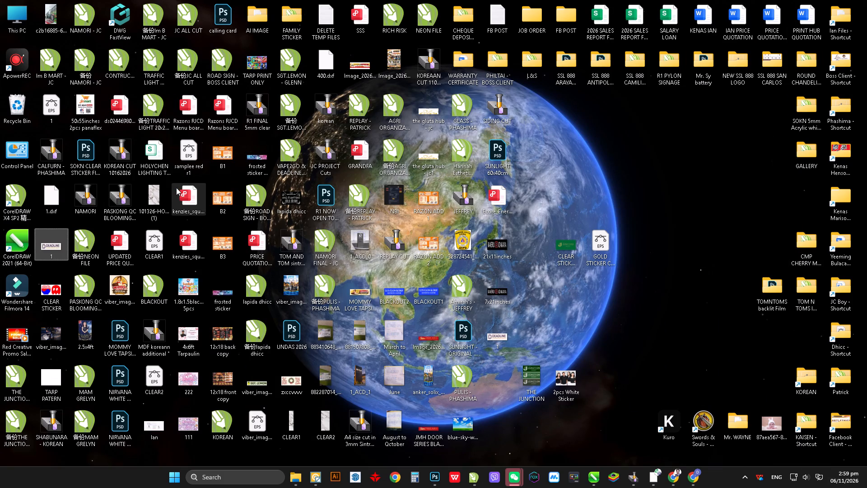
{"action": "key", "text": "1"}
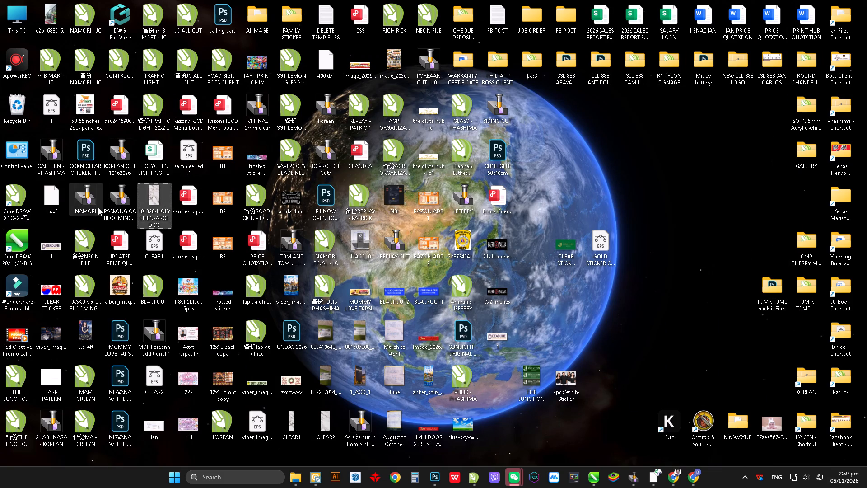
{"action": "key", "text": "1"}
{"action": "key", "text": "1"}
{"action": "key", "text": "1"}
{"action": "key", "text": "1"}
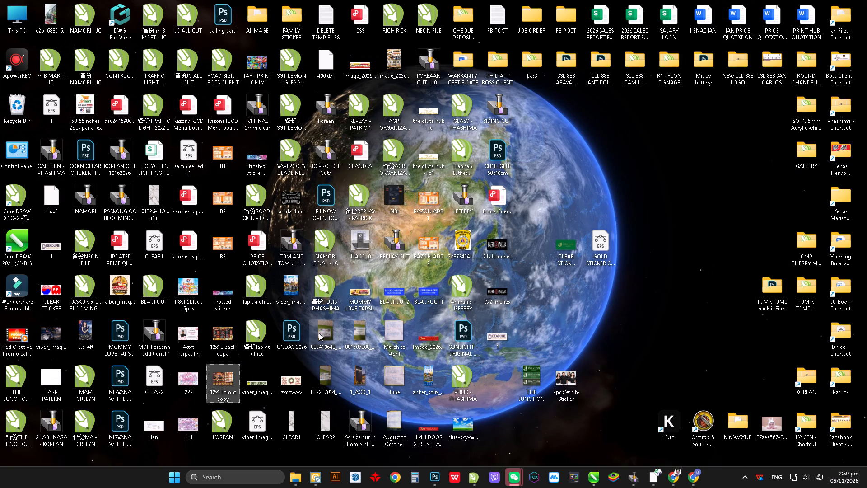
{"action": "key", "text": "1"}
{"action": "key", "text": "1"}
{"action": "key", "text": "1"}
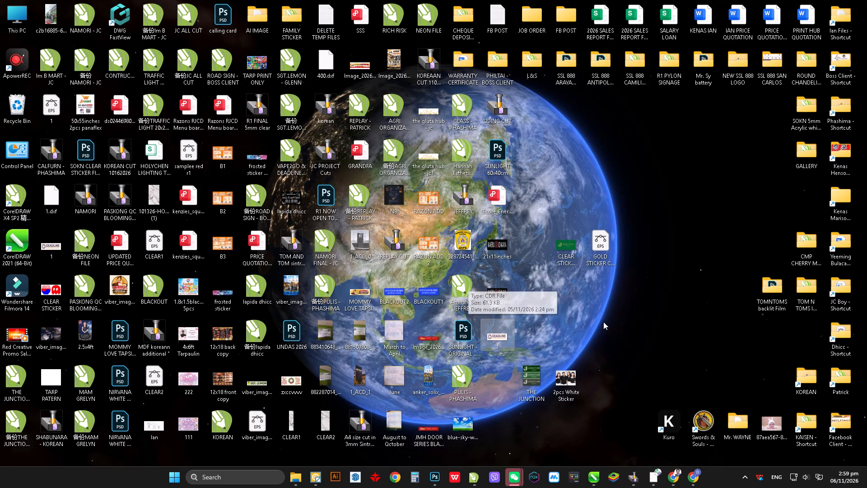
{"action": "key", "text": "1"}
{"action": "left_click_drag", "start_coordinate": [52, 106], "coordinate": [486, 471]}
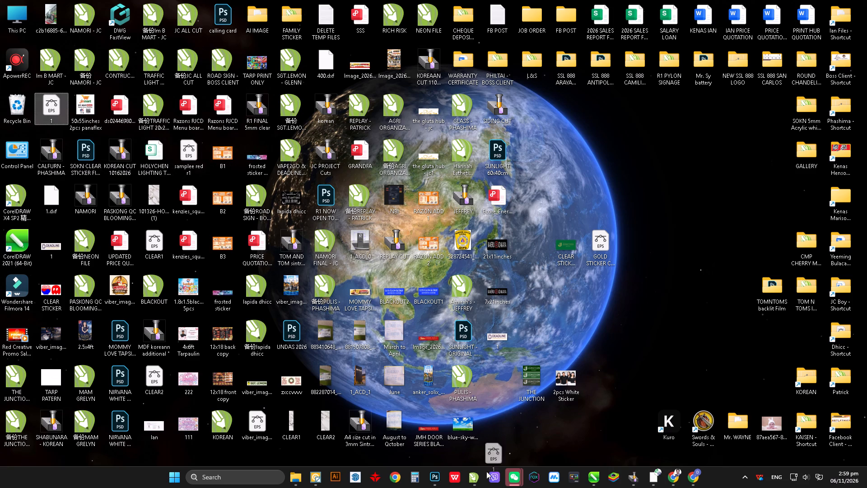
{"action": "left_click_drag", "start_coordinate": [486, 471], "coordinate": [503, 275]}
{"action": "left_click", "coordinate": [419, 280]}
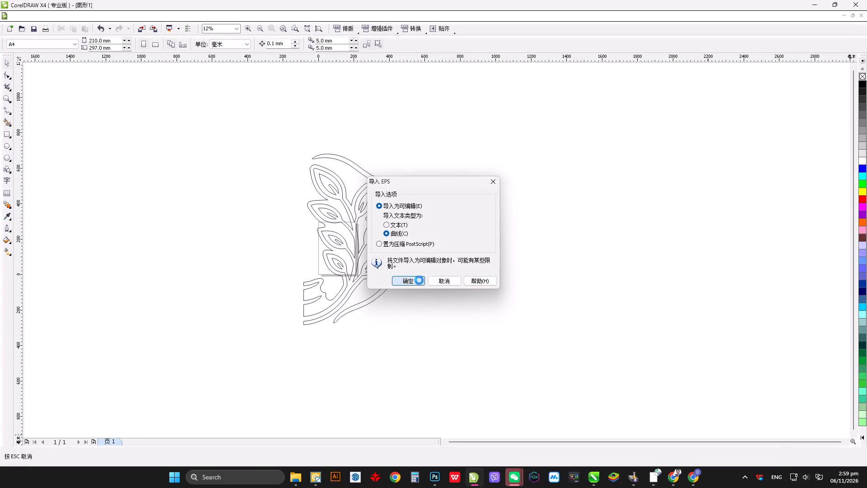
Cut the imported EPS artwork to the clipboard and minimize CorelDRAW.
{"action": "key", "text": "ctrl+x"}
{"action": "left_click", "coordinate": [809, 0]}
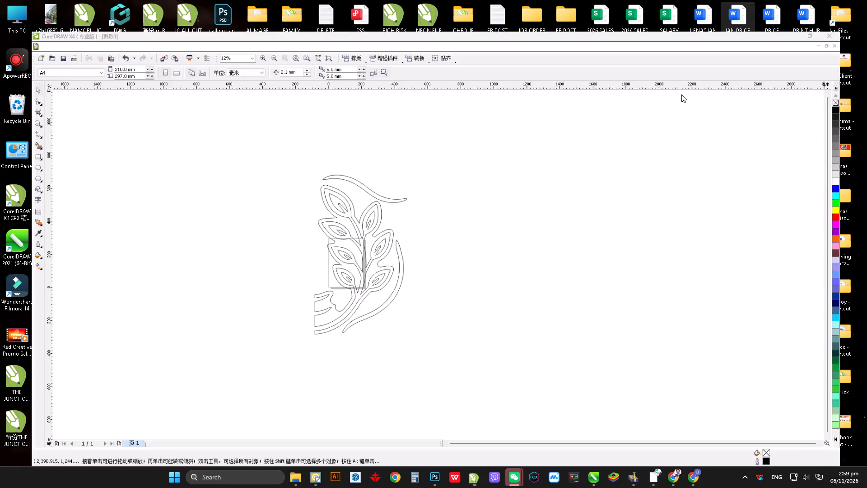
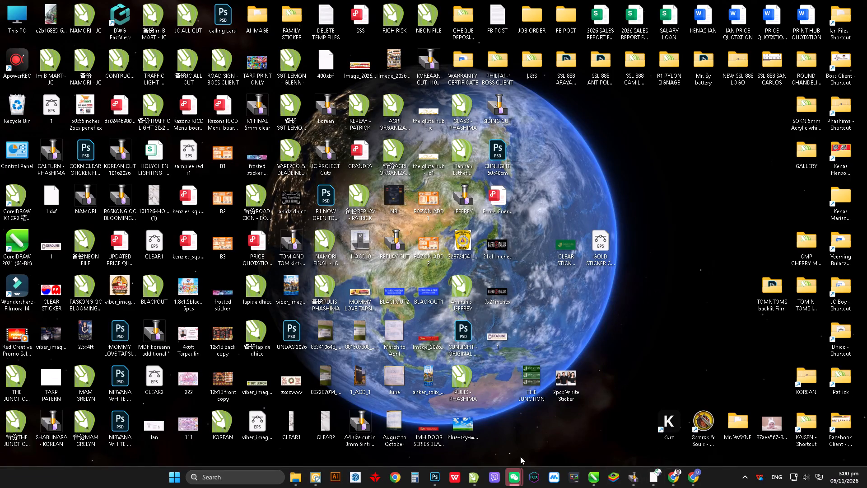
Switch back to CorelDRAW, select the entire branch design and rotate it to 90 degrees.
{"action": "left_click", "coordinate": [475, 479]}
{"action": "left_click_drag", "start_coordinate": [241, 123], "coordinate": [452, 411]}
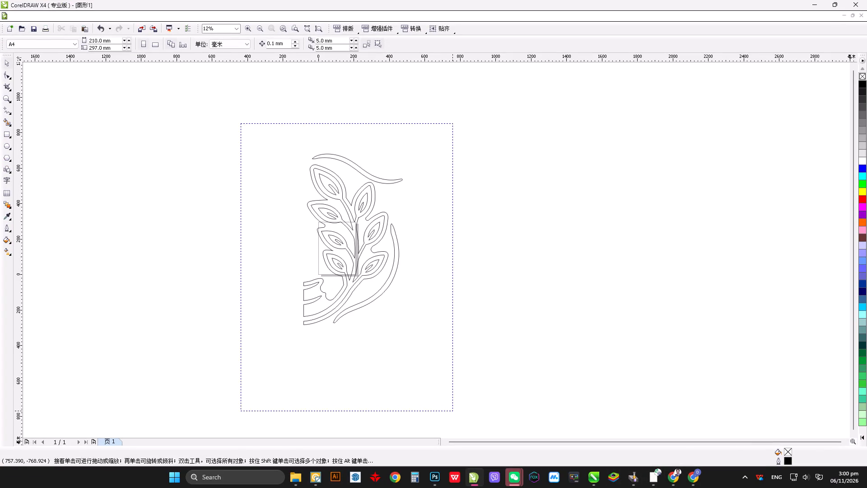
{"action": "left_click_drag", "start_coordinate": [452, 411], "coordinate": [452, 408]}
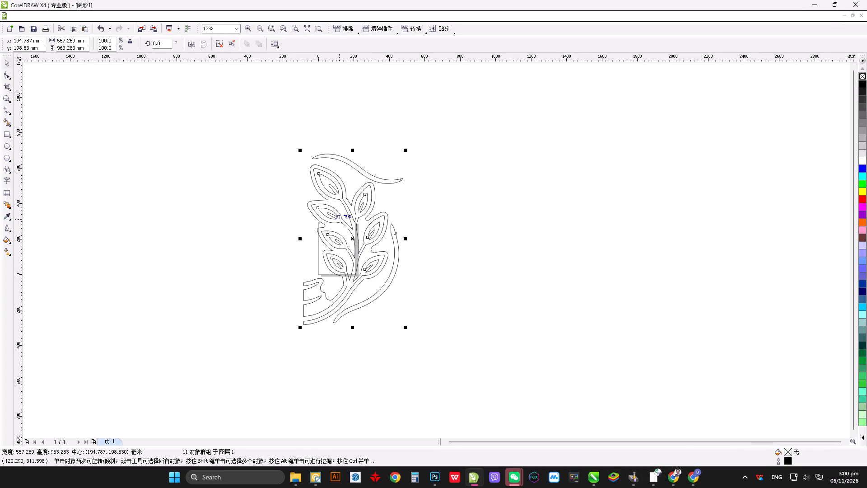
{"action": "scroll", "coordinate": [473, 214], "scroll_direction": "down", "scroll_amount": 2}
{"action": "scroll", "coordinate": [386, 244], "scroll_direction": "up", "scroll_amount": 2}
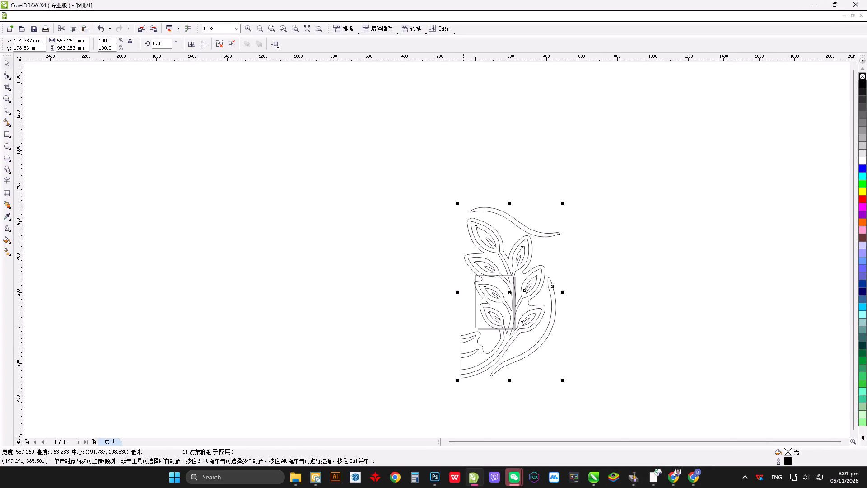
{"action": "left_click_drag", "start_coordinate": [168, 42], "coordinate": [105, 55]}
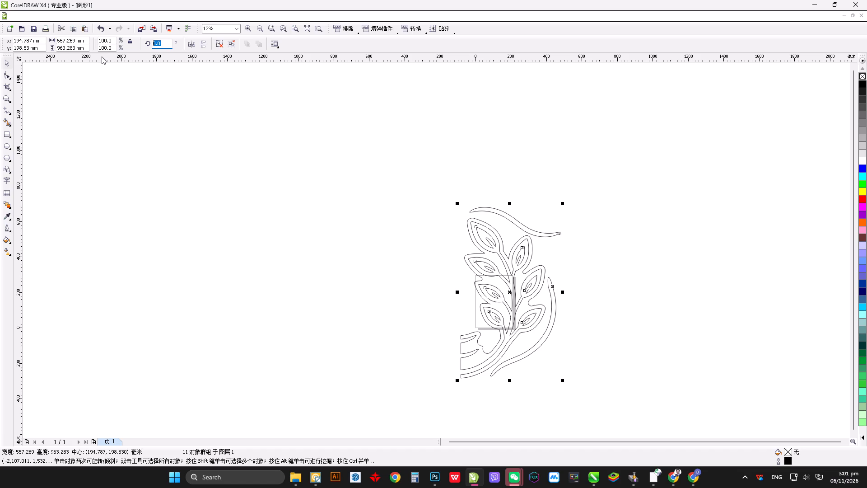
{"action": "type", "text": "90"}
{"action": "key", "text": "Return"}
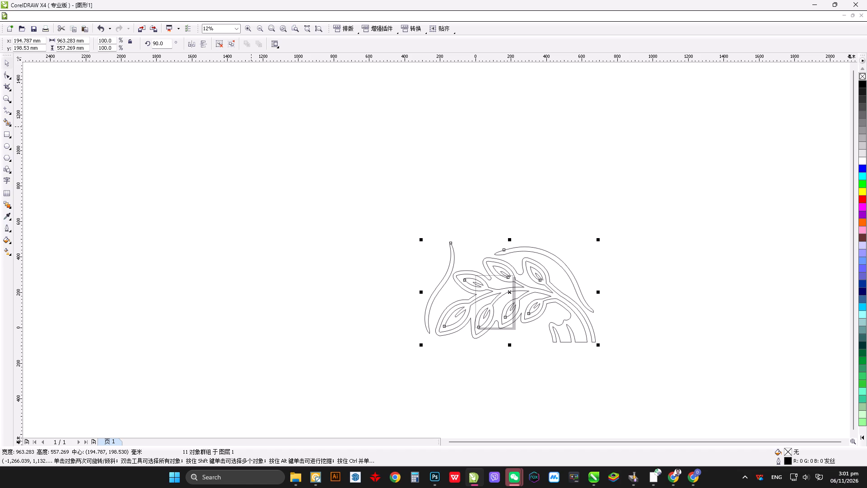
Export only the selected rotated branch design to the HP USB20FD (I:) drive as an EPS file named tryyyy.
{"action": "key", "text": "ctrl+e"}
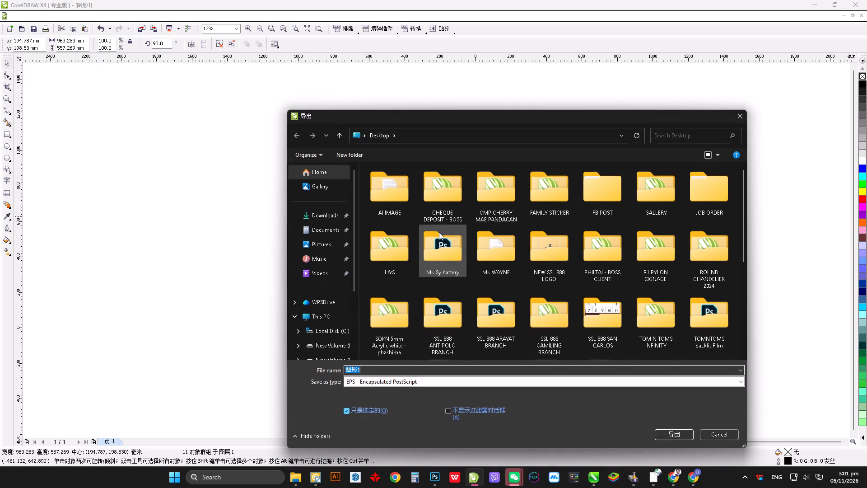
{"action": "left_click_drag", "start_coordinate": [410, 373], "coordinate": [201, 378]}
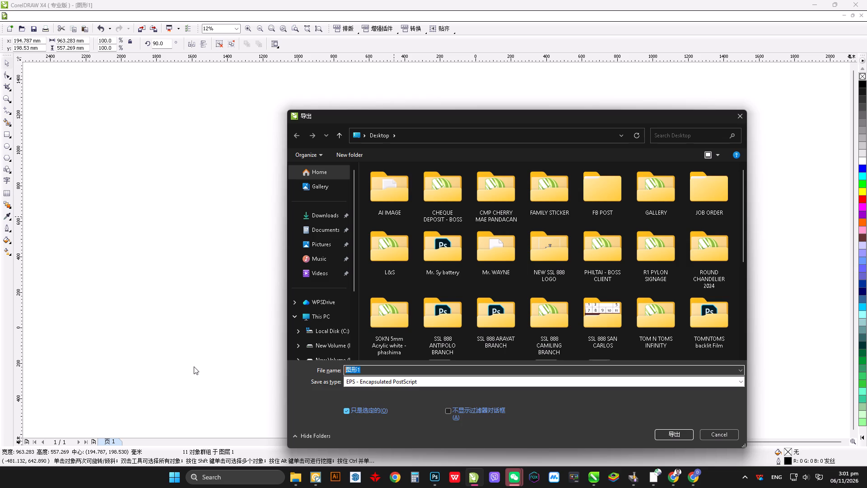
{"action": "type", "text": "tr"}
{"action": "key", "text": "y"}
{"action": "key", "text": "y"}
{"action": "key", "text": "y"}
{"action": "key", "text": "y"}
{"action": "scroll", "coordinate": [308, 280], "scroll_direction": "down", "scroll_amount": 12}
{"action": "left_click", "coordinate": [331, 311]}
{"action": "left_click", "coordinate": [681, 435]}
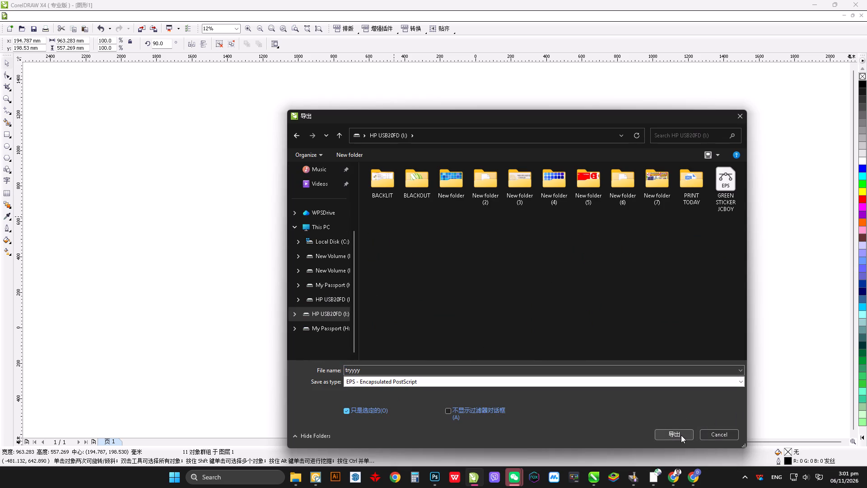
{"action": "left_click", "coordinate": [455, 326]}
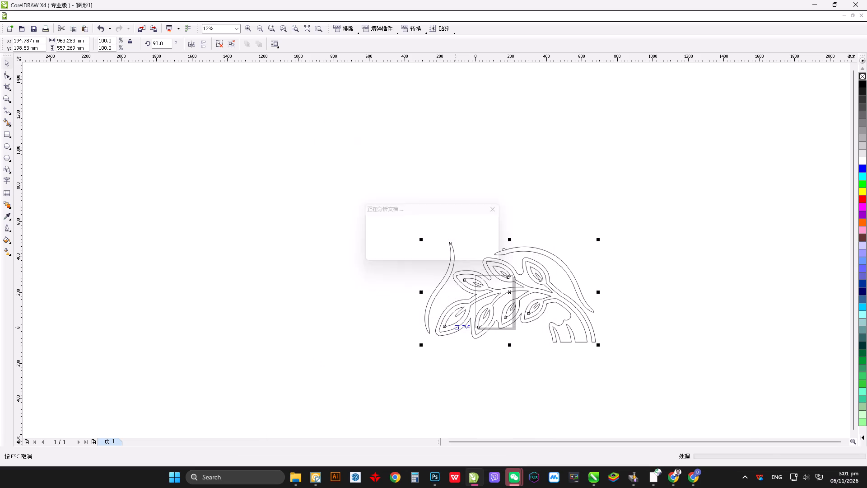
{"action": "left_click", "coordinate": [618, 404]}
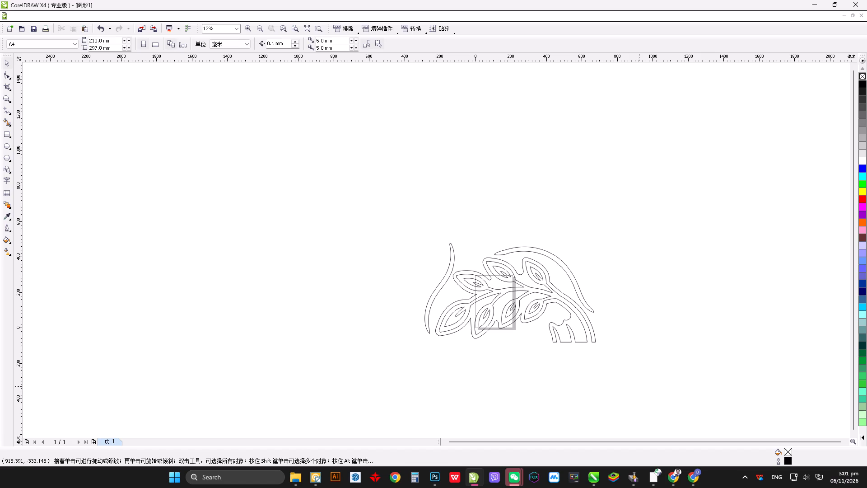
Open the HP USB20FD (I:) drive in File Explorer and find the exported EPS file tryyyy.
{"action": "left_click", "coordinate": [294, 480]}
{"action": "left_click", "coordinate": [143, 431]}
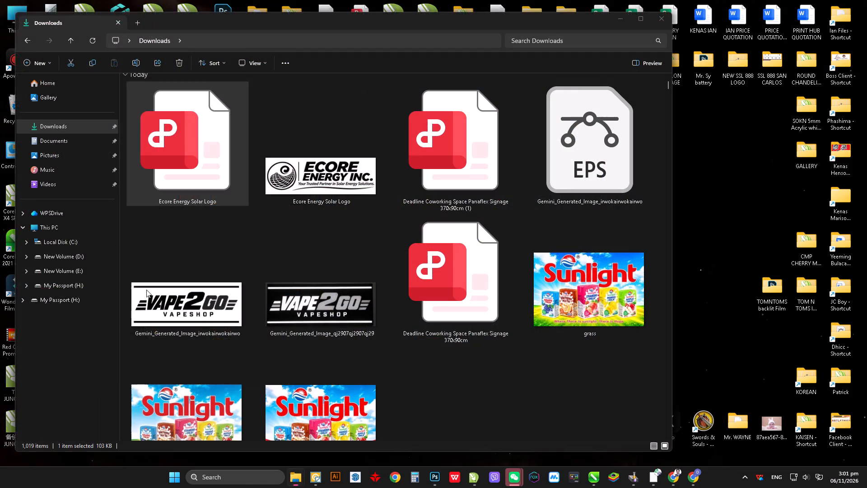
{"action": "left_click", "coordinate": [67, 310]}
{"action": "left_click", "coordinate": [349, 164]}
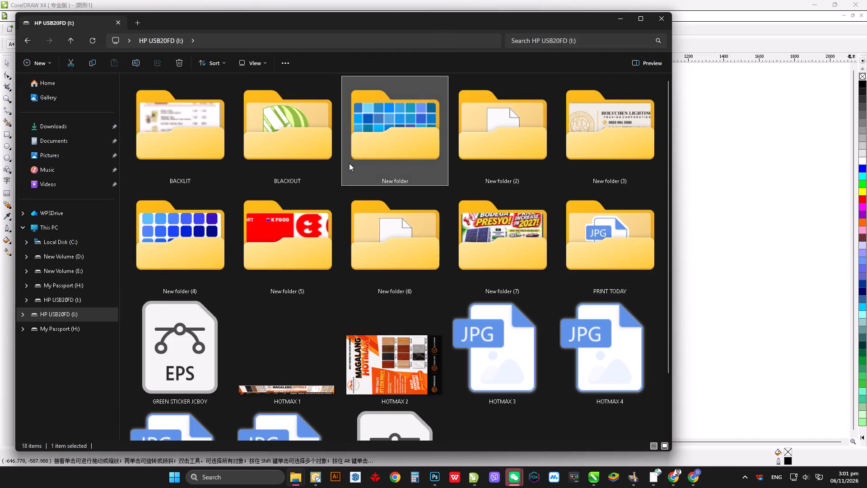
{"action": "key", "text": "t"}
{"action": "key", "text": "r"}
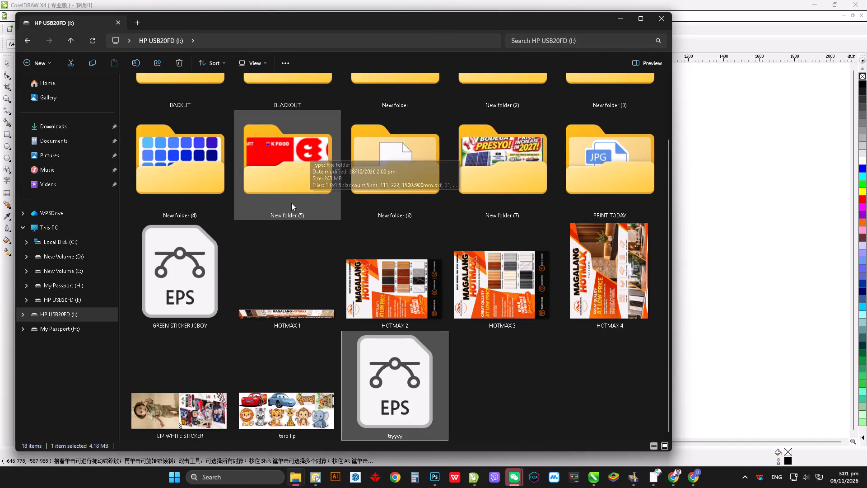
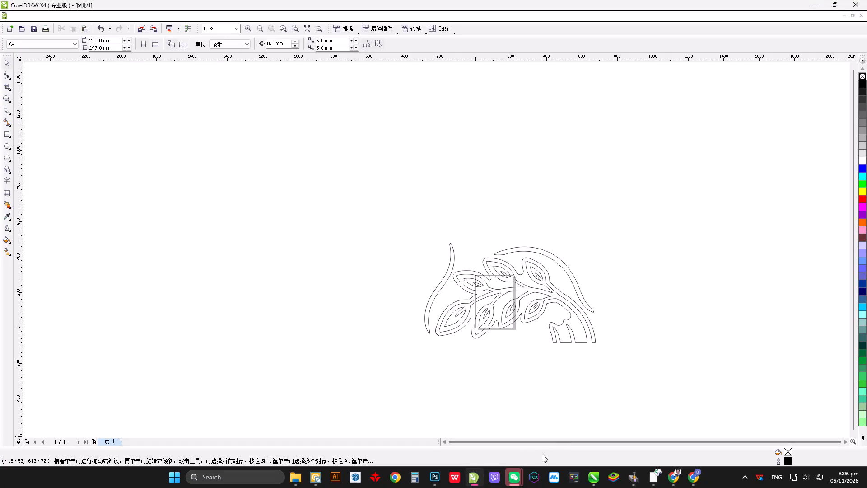
Switch to Weixin and open the unread group chat where Aries and Tala ask about their order and delivery.
{"action": "left_click", "coordinate": [519, 474]}
{"action": "left_click", "coordinate": [480, 446]}
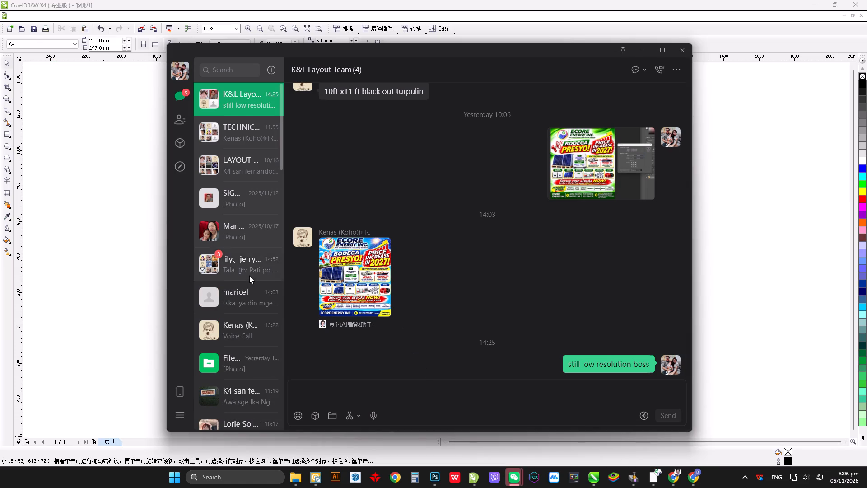
{"action": "left_click", "coordinate": [249, 276]}
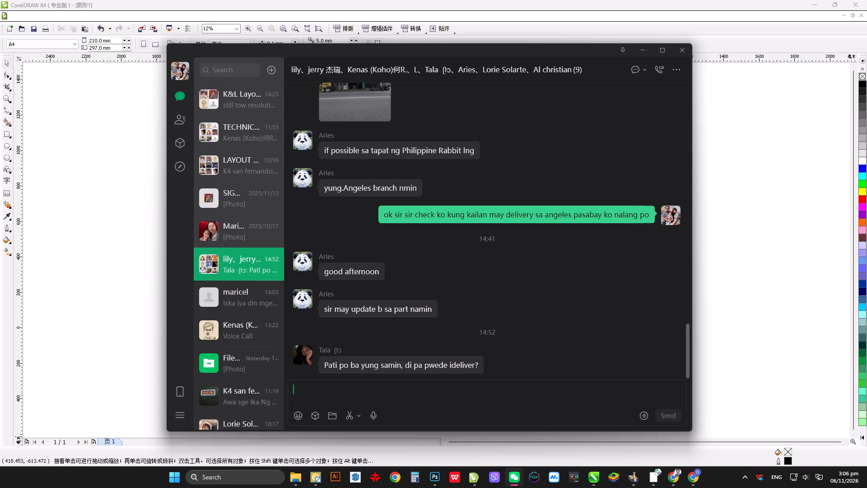
{"action": "left_click", "coordinate": [453, 404]}
{"action": "left_click", "coordinate": [451, 398]}
{"action": "left_click", "coordinate": [448, 390]}
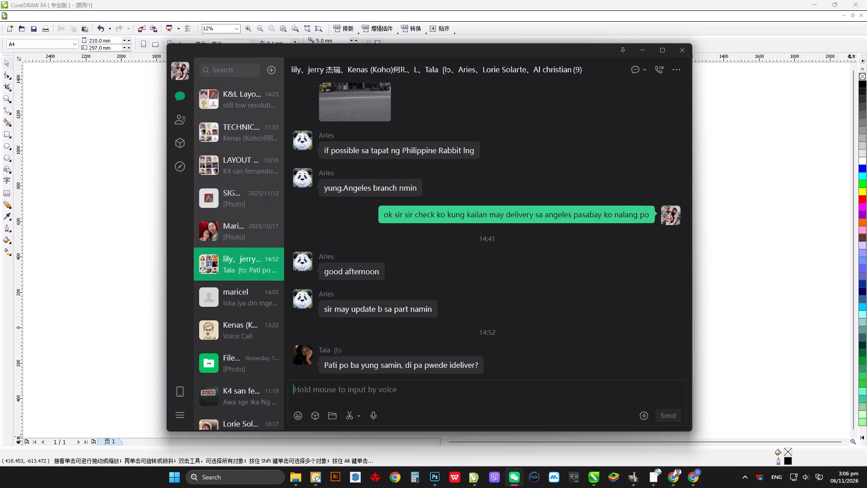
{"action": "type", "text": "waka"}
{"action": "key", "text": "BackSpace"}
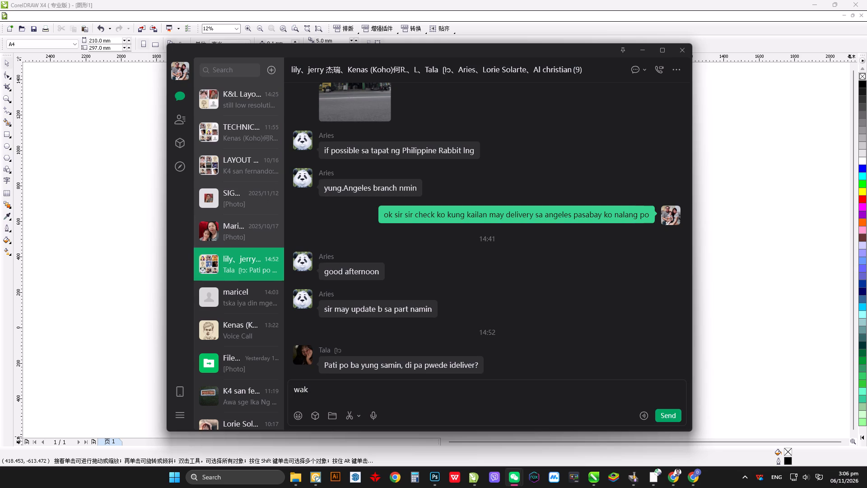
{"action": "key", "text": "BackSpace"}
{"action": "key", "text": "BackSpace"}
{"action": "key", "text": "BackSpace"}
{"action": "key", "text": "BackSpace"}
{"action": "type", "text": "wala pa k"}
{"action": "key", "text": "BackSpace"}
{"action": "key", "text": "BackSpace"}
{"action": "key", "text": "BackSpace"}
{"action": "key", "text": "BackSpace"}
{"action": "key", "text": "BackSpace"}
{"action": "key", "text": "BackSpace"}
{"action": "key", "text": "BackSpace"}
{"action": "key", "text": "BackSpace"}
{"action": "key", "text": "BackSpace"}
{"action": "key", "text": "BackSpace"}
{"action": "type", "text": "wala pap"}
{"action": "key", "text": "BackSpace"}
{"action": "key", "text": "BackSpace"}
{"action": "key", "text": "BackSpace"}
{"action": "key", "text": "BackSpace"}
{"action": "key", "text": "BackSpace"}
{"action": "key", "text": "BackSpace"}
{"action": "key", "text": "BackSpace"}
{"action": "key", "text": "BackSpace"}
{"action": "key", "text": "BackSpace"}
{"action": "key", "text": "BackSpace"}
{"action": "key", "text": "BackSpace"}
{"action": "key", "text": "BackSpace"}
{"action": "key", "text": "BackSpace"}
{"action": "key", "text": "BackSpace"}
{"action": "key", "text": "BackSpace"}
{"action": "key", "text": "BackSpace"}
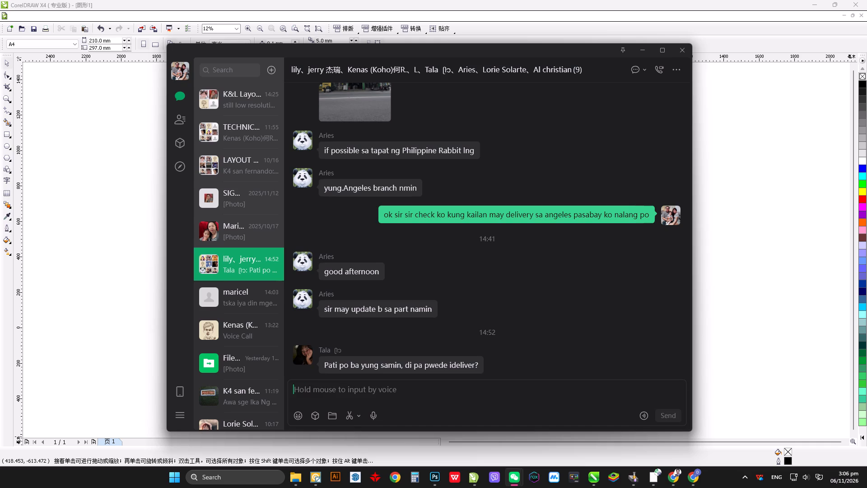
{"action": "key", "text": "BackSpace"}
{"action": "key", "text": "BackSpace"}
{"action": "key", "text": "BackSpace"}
Send the group the message "sa part po ni sir Aries tart nakami ng printing kakatapos lang po nung 79ft ngayon".
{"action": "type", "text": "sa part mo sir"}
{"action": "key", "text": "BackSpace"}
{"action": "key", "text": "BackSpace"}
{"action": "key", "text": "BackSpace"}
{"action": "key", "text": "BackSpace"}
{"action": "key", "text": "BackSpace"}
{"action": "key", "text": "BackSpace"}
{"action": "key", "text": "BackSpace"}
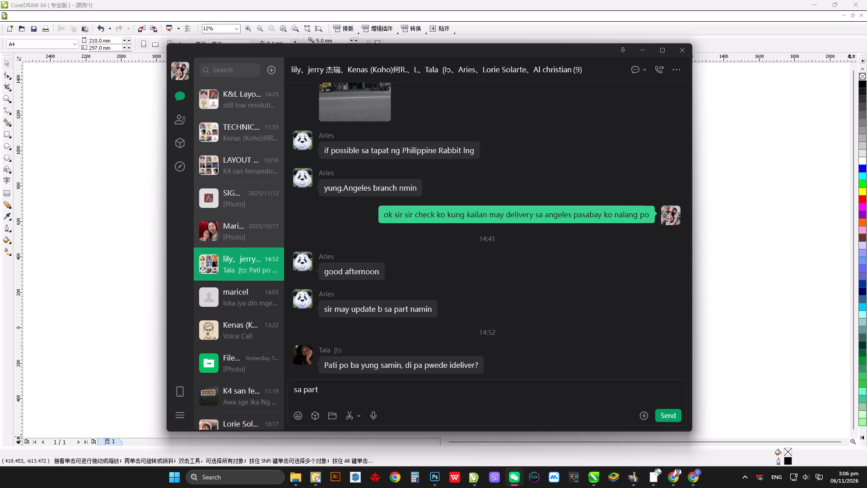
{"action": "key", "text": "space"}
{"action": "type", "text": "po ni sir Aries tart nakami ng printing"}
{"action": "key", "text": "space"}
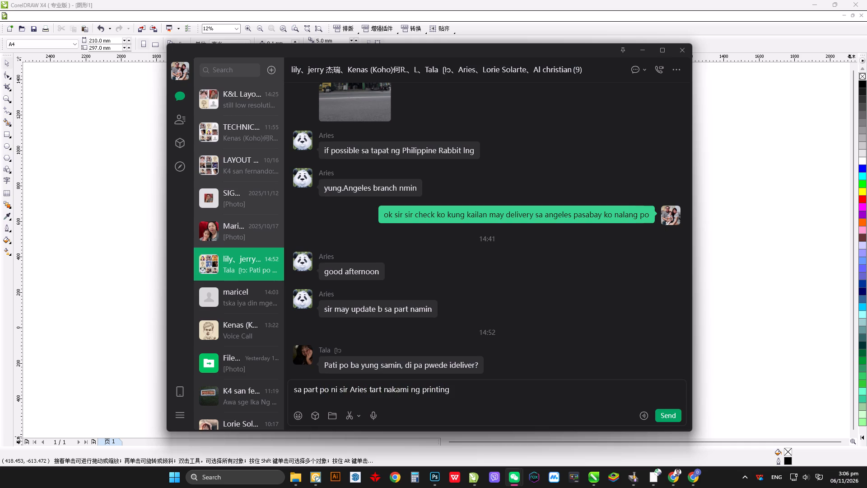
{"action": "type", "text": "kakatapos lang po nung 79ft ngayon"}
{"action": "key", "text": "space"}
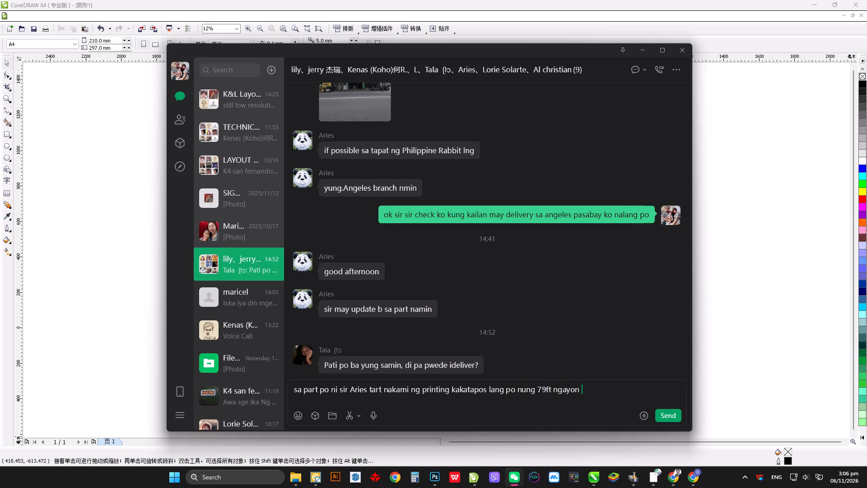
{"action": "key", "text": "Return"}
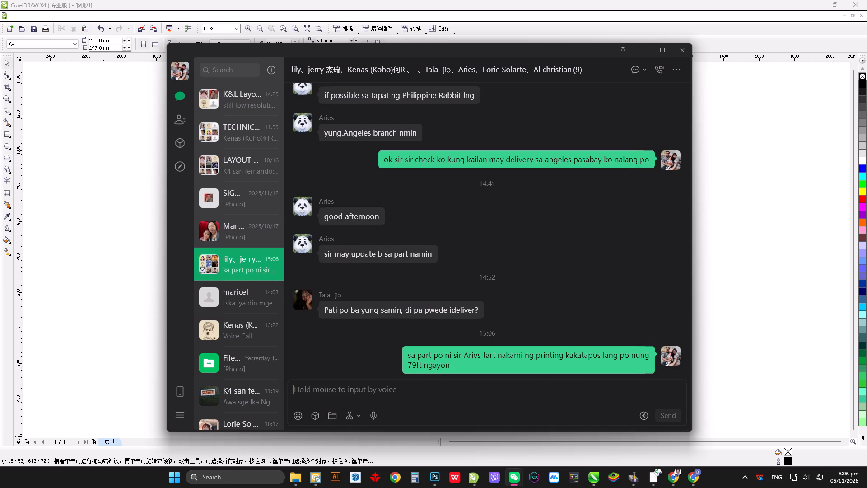
Mention Tala in the group chat and write the reply "mam wala pa po kaming way pa angeles ngay".
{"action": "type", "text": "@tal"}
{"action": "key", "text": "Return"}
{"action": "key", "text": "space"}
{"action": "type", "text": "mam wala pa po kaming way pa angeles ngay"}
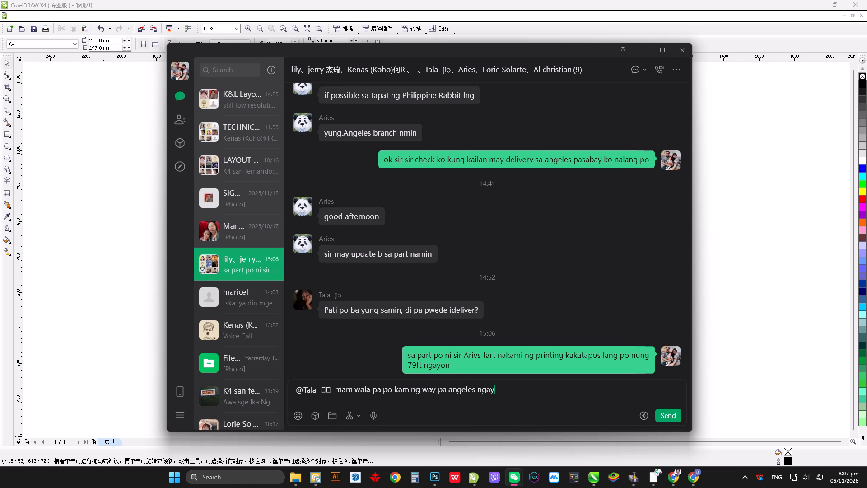
Complete the reply to Tala with "on week nato baka by next week napo niyan" and send it to the group.
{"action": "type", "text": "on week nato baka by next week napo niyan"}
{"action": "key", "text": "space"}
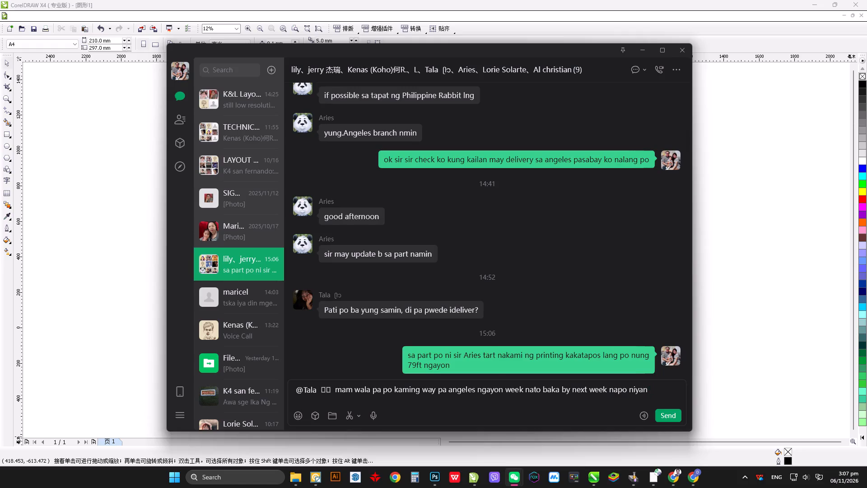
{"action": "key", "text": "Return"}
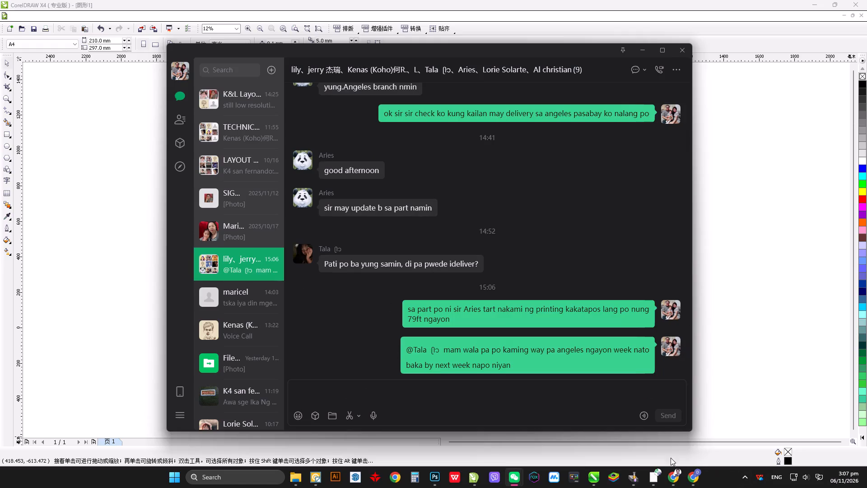
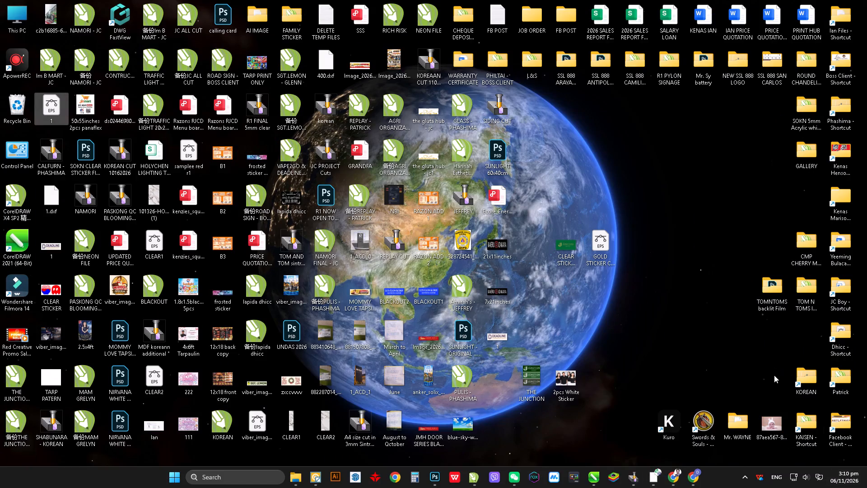
Open the Patrick folder from the desktop shortcut and look through its client folders, including names starting with H.
{"action": "double_click", "coordinate": [844, 378]}
{"action": "double_click", "coordinate": [844, 373]}
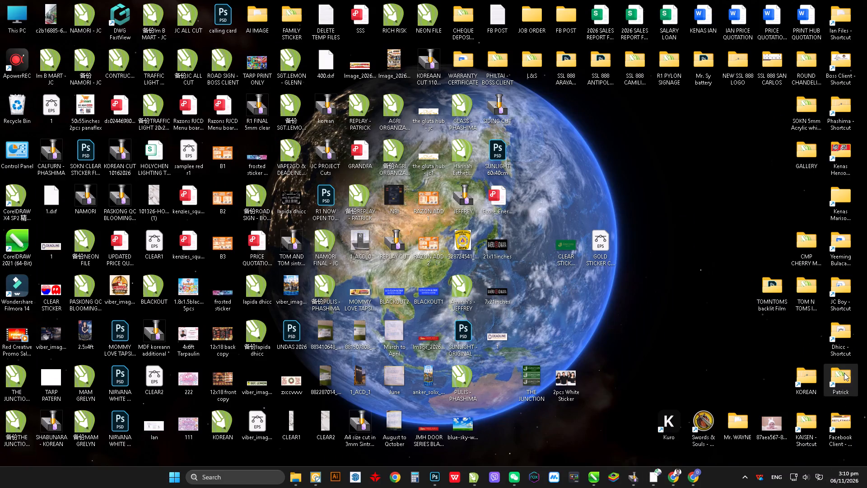
{"action": "left_click", "coordinate": [360, 188]}
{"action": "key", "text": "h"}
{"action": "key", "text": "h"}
{"action": "left_click", "coordinate": [256, 115]}
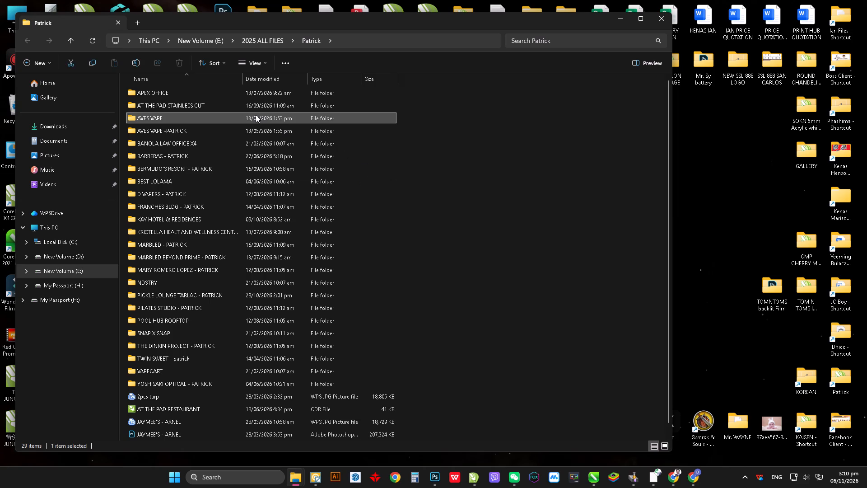
Open the KAY HOTEL & RESIDENCES FINAL drawing from the KAY HOTEL & RESIDENCES folder in CorelDRAW.
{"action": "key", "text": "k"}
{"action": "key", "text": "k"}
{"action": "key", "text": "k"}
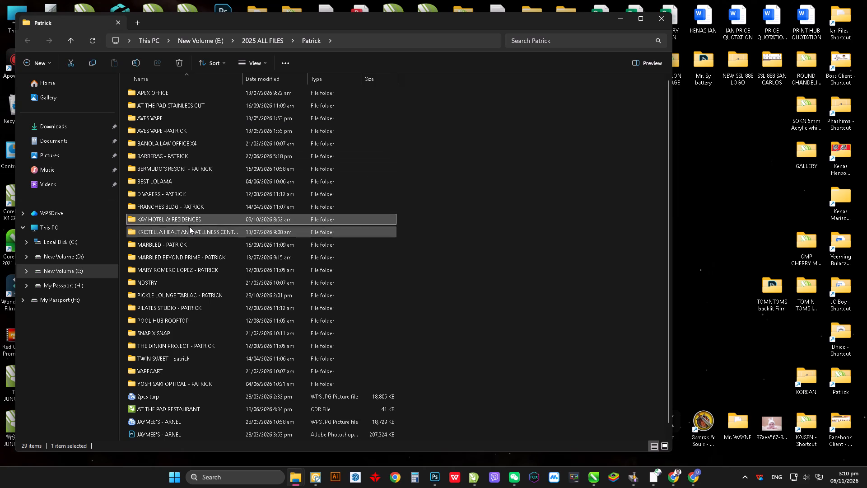
{"action": "left_click", "coordinate": [194, 216]}
{"action": "double_click", "coordinate": [208, 217]}
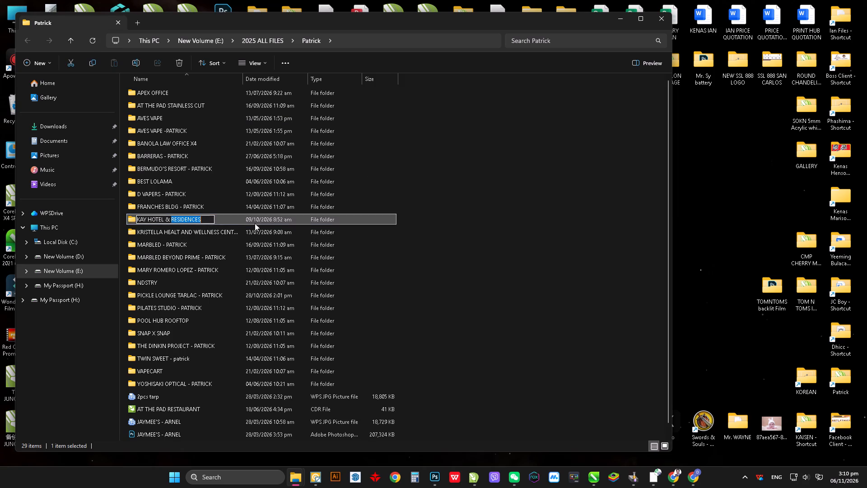
{"action": "left_click", "coordinate": [216, 236]}
{"action": "double_click", "coordinate": [223, 222]}
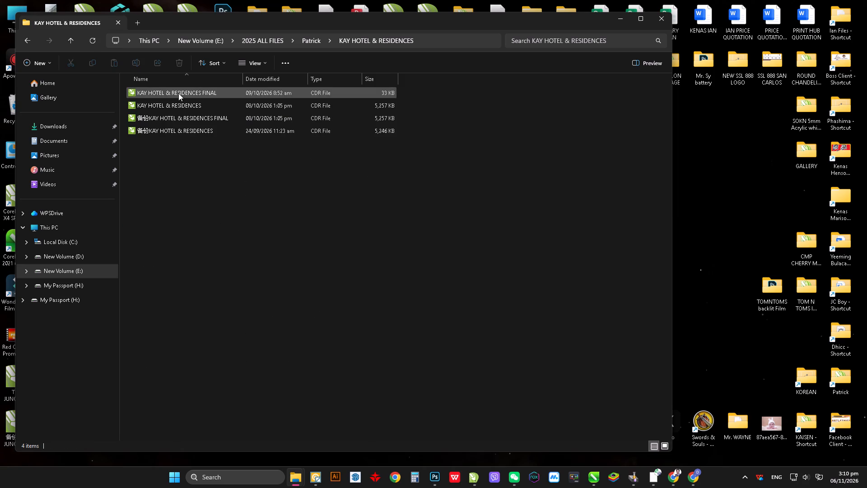
{"action": "double_click", "coordinate": [178, 93]}
{"action": "key", "text": "ctrl+z"}
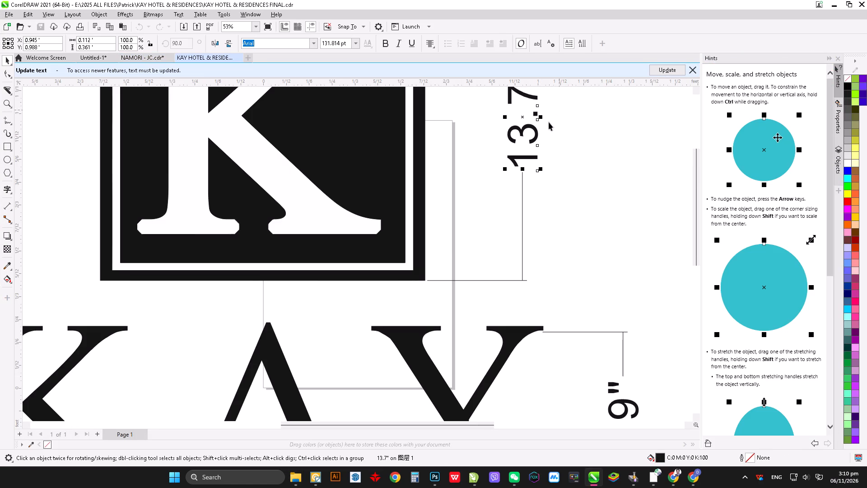
Close the KAY HOTEL & RESIDENCES FINAL and NAMORI - JC documents without saving changes to NAMORI - JC.
{"action": "left_click", "coordinate": [240, 59]}
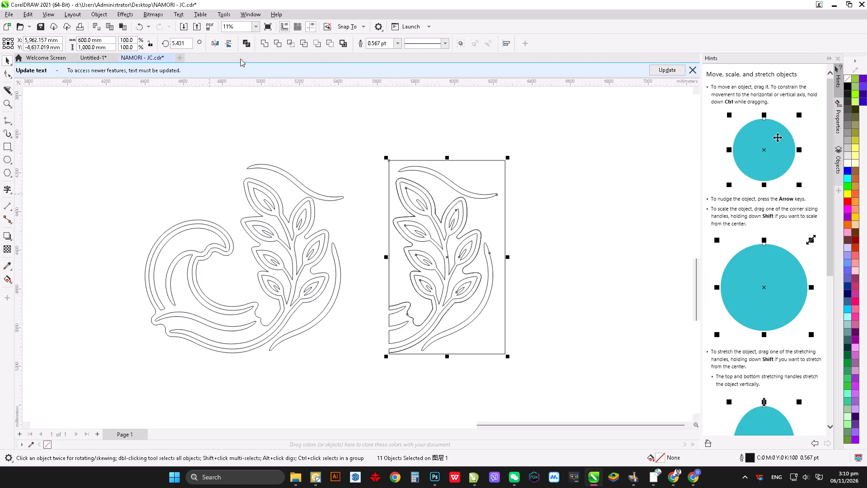
{"action": "scroll", "coordinate": [409, 188], "scroll_direction": "down", "scroll_amount": 8}
{"action": "left_click", "coordinate": [172, 58]}
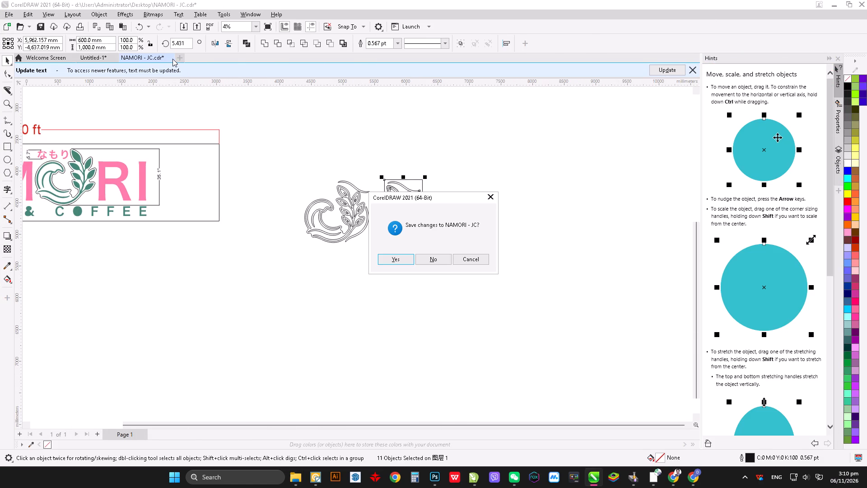
{"action": "left_click", "coordinate": [435, 260]}
Check the desktop for existing files whose names start with 1, and return to the Ecore drawing in CorelDRAW.
{"action": "scroll", "coordinate": [298, 209], "scroll_direction": "down", "scroll_amount": 8}
{"action": "scroll", "coordinate": [340, 252], "scroll_direction": "up", "scroll_amount": 7}
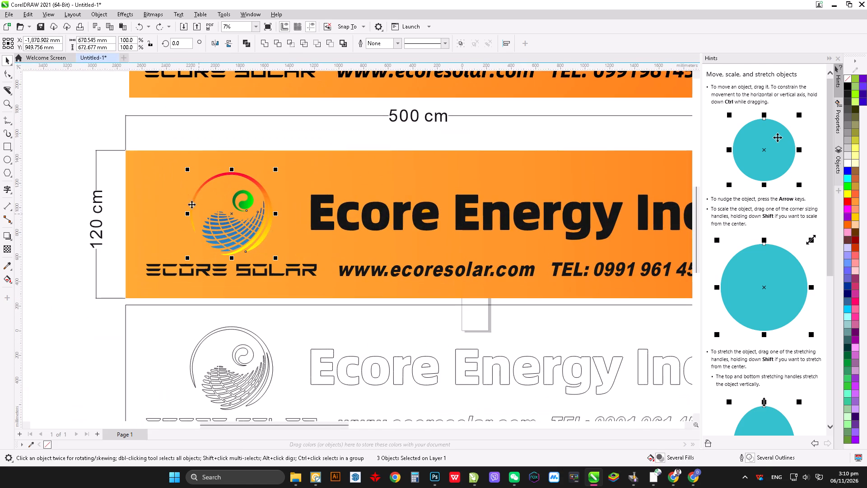
{"action": "left_click", "coordinate": [866, 487]}
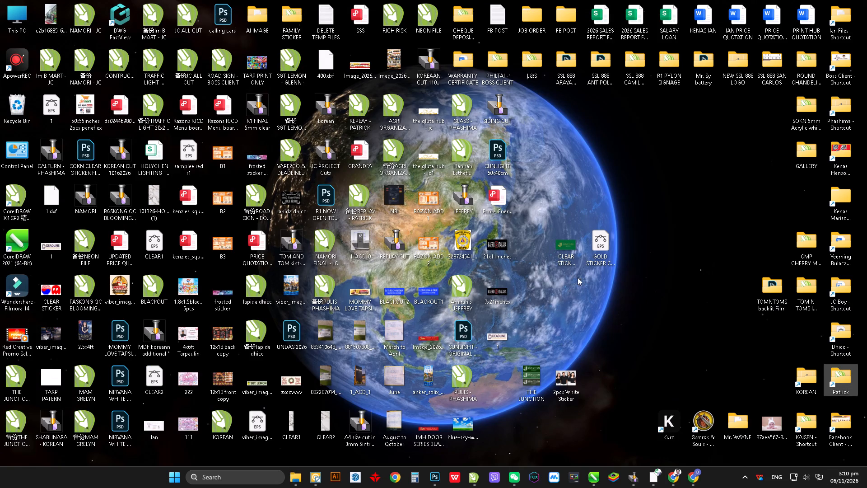
{"action": "key", "text": "alt+Tab"}
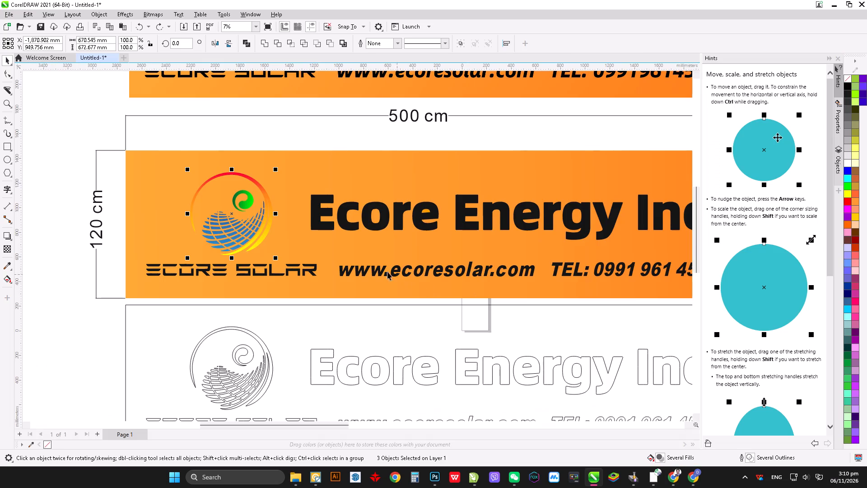
{"action": "left_click", "coordinate": [866, 487]}
{"action": "left_click", "coordinate": [380, 161]}
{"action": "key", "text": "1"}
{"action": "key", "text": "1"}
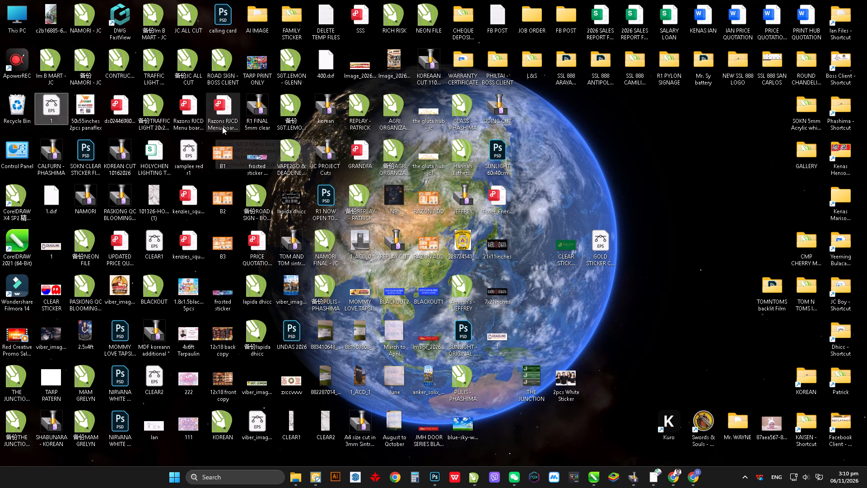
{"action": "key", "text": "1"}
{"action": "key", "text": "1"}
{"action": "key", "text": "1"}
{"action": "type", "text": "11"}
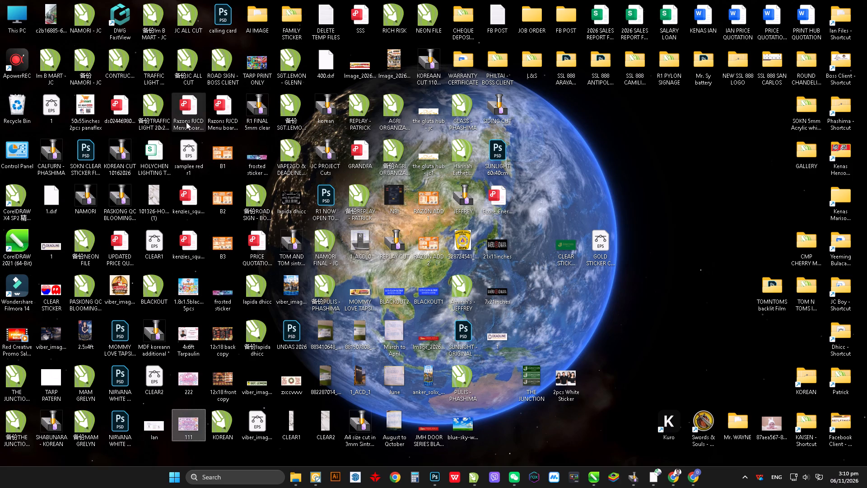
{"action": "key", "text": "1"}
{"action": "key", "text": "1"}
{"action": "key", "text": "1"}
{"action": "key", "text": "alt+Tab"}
Export only the selected Ecore logo to the Desktop as a transparent 24-bit PNG named 1.
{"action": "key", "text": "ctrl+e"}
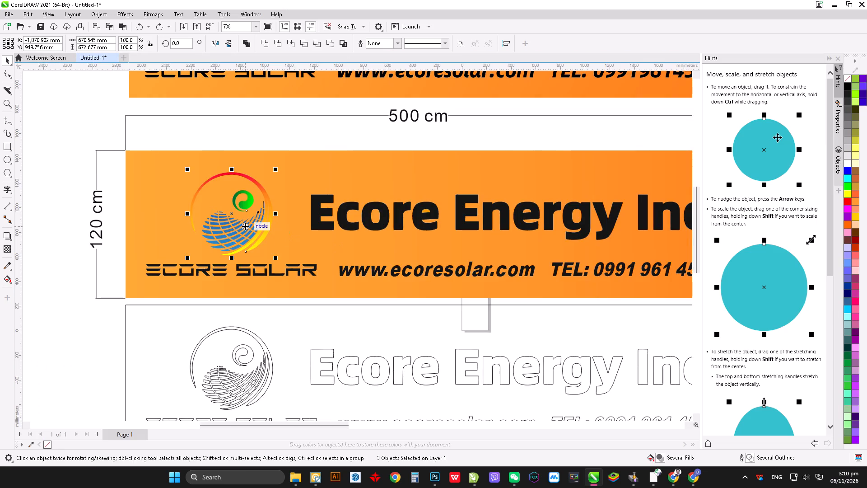
{"action": "left_click", "coordinate": [441, 383]}
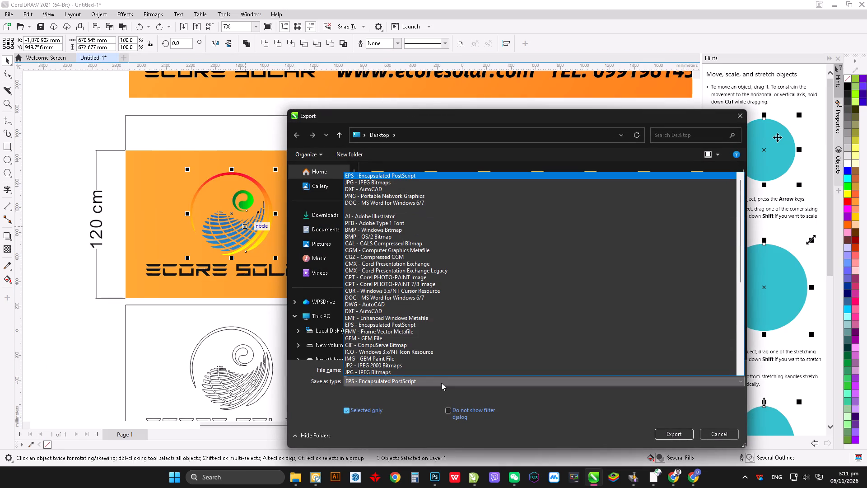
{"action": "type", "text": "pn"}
{"action": "left_click", "coordinate": [441, 383]}
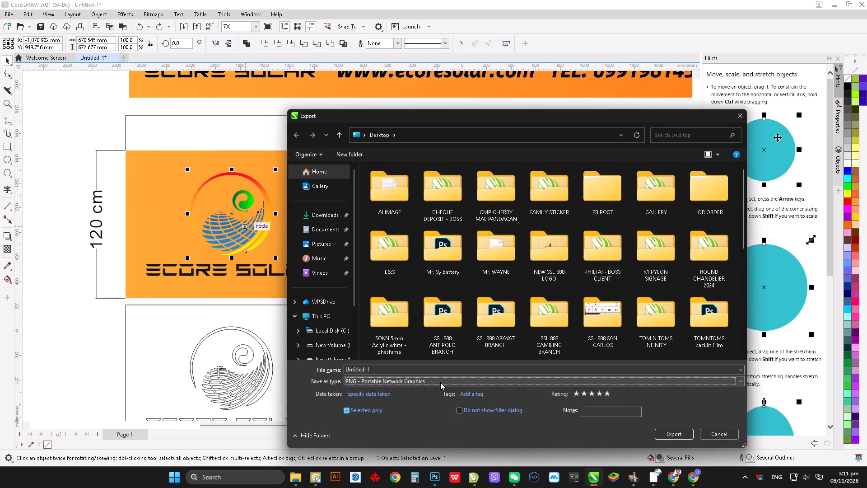
{"action": "left_click", "coordinate": [419, 371]}
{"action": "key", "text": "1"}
{"action": "left_click_drag", "start_coordinate": [292, 419], "coordinate": [297, 418]}
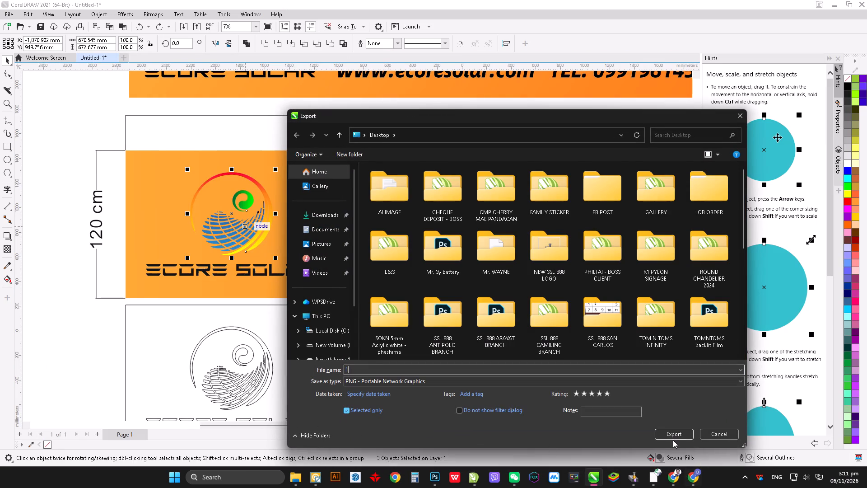
{"action": "left_click", "coordinate": [669, 434]}
{"action": "left_click", "coordinate": [467, 239]}
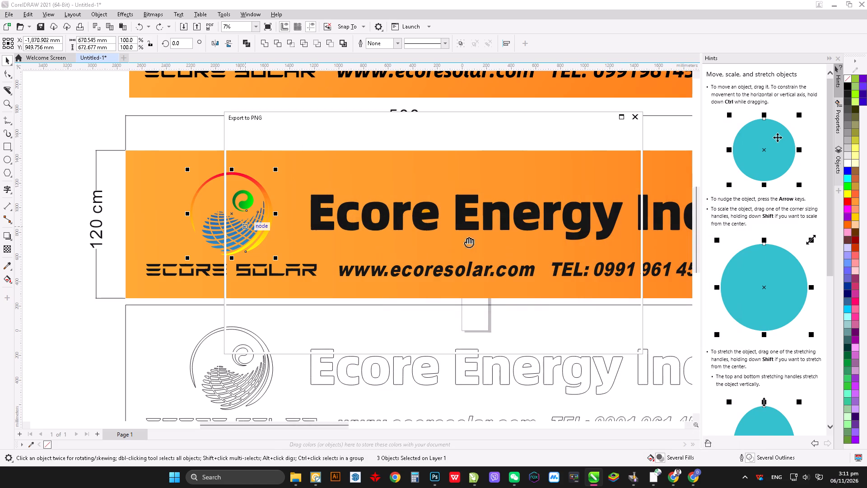
{"action": "scroll", "coordinate": [596, 235], "scroll_direction": "down", "scroll_amount": 1}
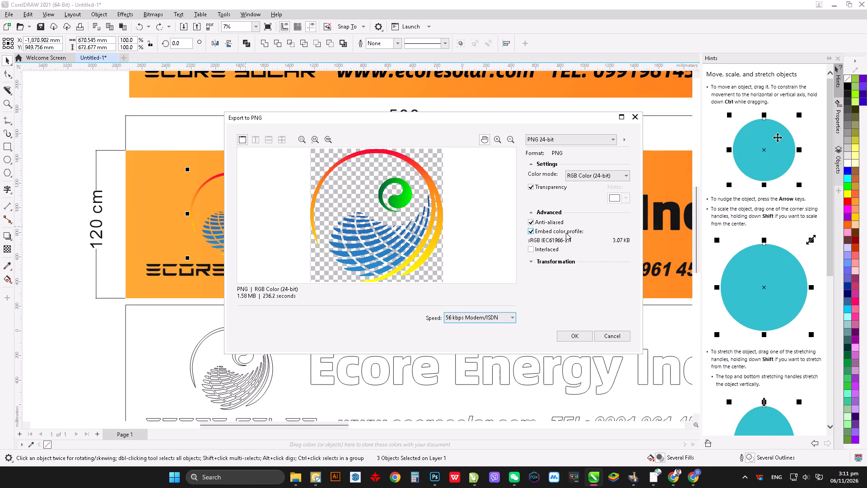
{"action": "scroll", "coordinate": [566, 233], "scroll_direction": "down", "scroll_amount": 3}
{"action": "left_click", "coordinate": [574, 337]}
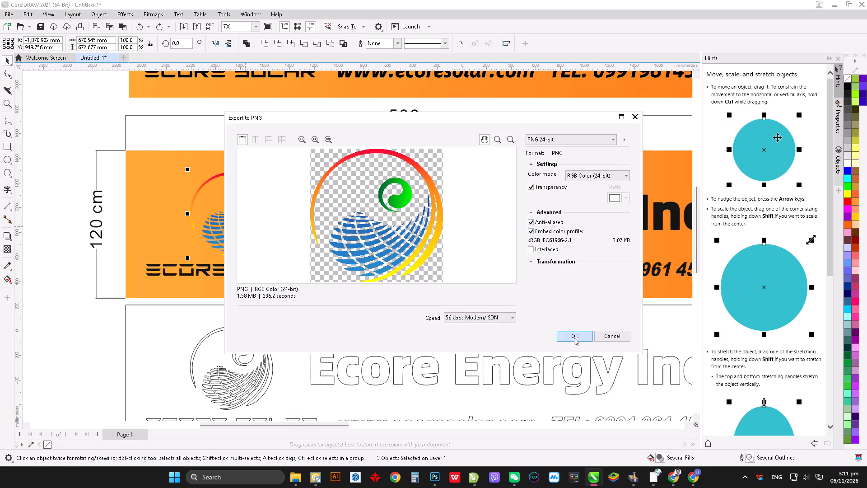
Place the exported logo PNG from the desktop into the Ecore Energy poster open in Photoshop.
{"action": "left_click", "coordinate": [866, 487]}
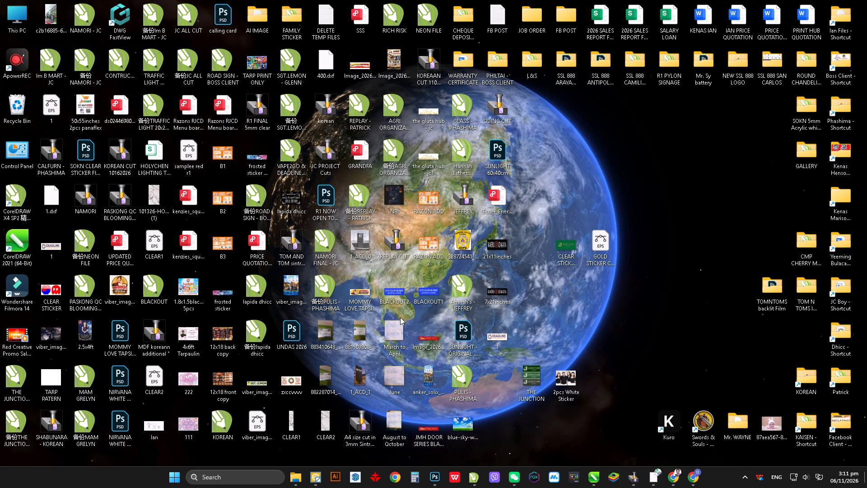
{"action": "left_click_drag", "start_coordinate": [496, 329], "coordinate": [439, 462]}
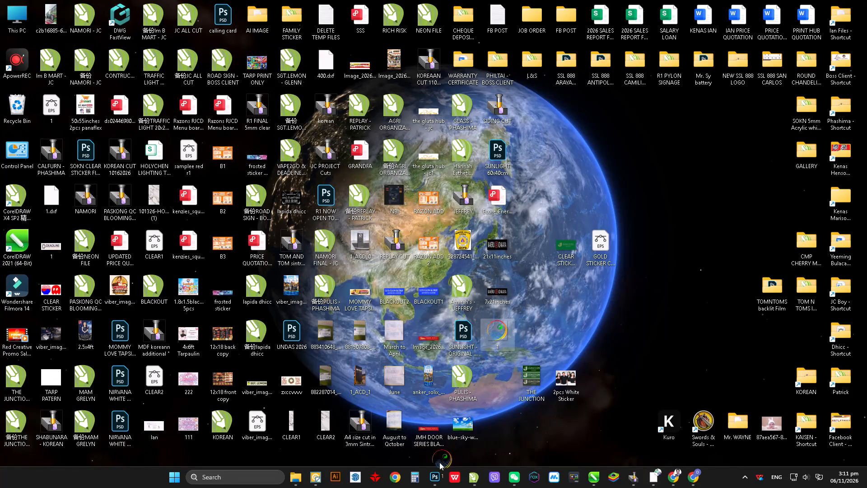
{"action": "left_click_drag", "start_coordinate": [439, 462], "coordinate": [306, 251]}
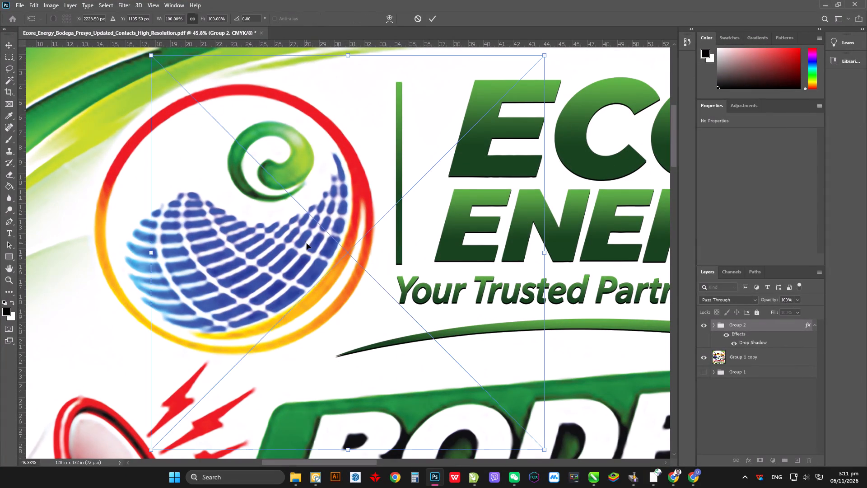
Scale the placed logo to about 69% and move it over the poster's blurry circular logo.
{"action": "left_click_drag", "start_coordinate": [370, 352], "coordinate": [275, 250]}
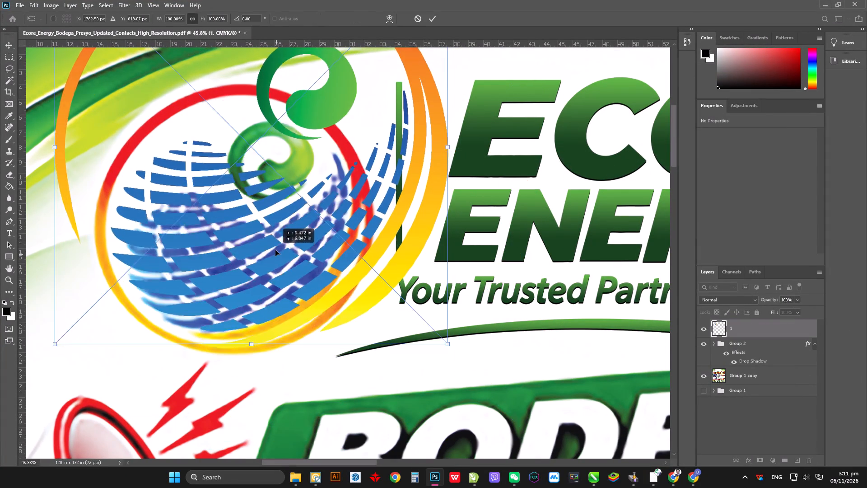
{"action": "left_click_drag", "start_coordinate": [275, 250], "coordinate": [257, 266]}
{"action": "scroll", "coordinate": [418, 353], "scroll_direction": "down", "scroll_amount": 6, "text": "alt"}
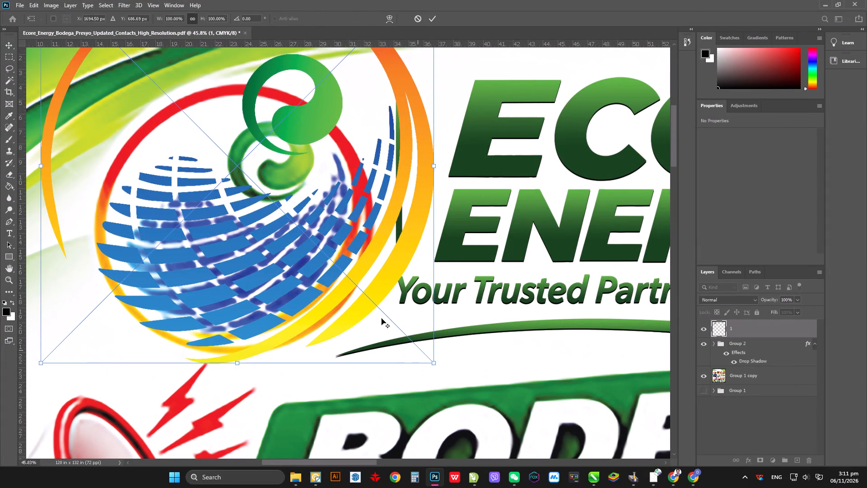
{"action": "left_click", "coordinate": [328, 265]}
{"action": "scroll", "coordinate": [381, 314], "scroll_direction": "down", "scroll_amount": 7, "text": "alt"}
{"action": "left_click", "coordinate": [404, 115]}
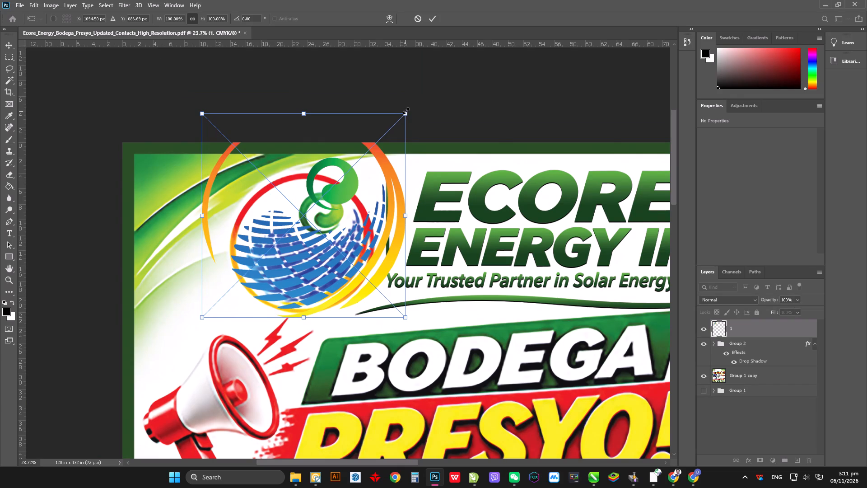
{"action": "left_click_drag", "start_coordinate": [406, 111], "coordinate": [367, 198]}
{"action": "scroll", "coordinate": [327, 246], "scroll_direction": "up", "scroll_amount": 5, "text": "alt"}
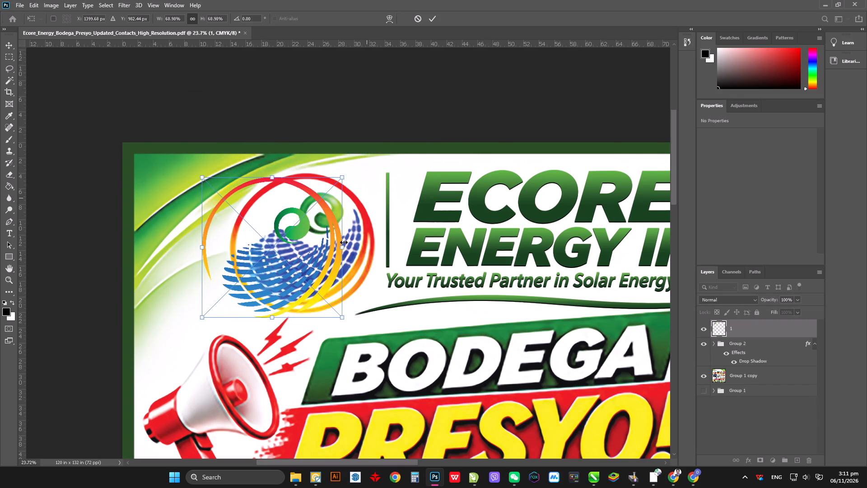
{"action": "left_click", "coordinate": [343, 237]}
{"action": "left_click_drag", "start_coordinate": [329, 253], "coordinate": [361, 253]}
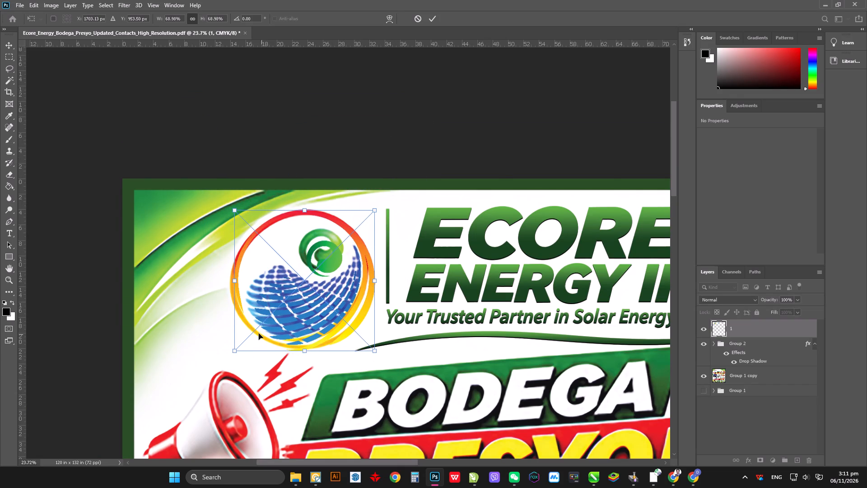
Fine-tune the placed logo to about 70% scale, nudge it to match the old ring, and commit the placement.
{"action": "left_click", "coordinate": [236, 353]}
{"action": "left_click_drag", "start_coordinate": [236, 353], "coordinate": [230, 353]}
{"action": "double_click", "coordinate": [377, 355]}
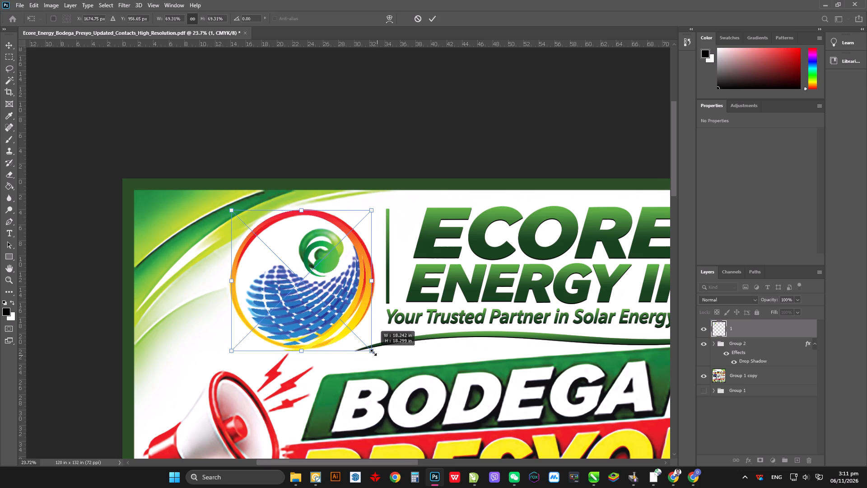
{"action": "key", "text": "Up"}
{"action": "key", "text": "Up"}
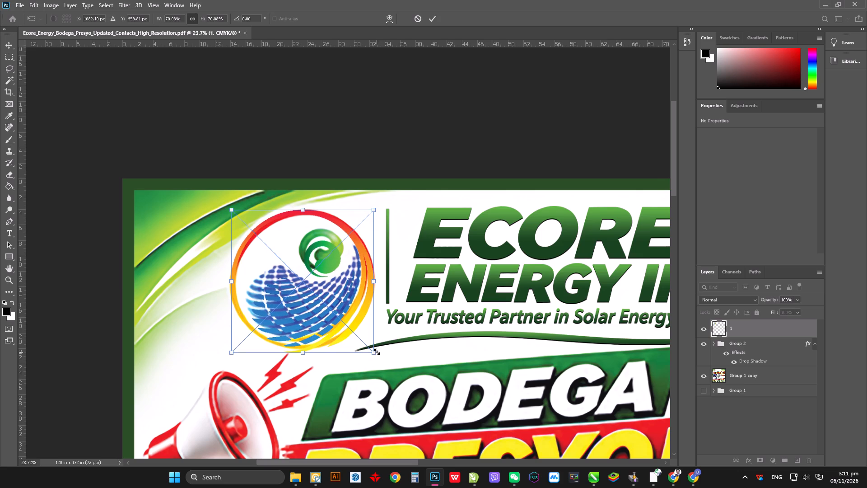
{"action": "key", "text": "Up"}
{"action": "key", "text": "Down"}
{"action": "key", "text": "Return"}
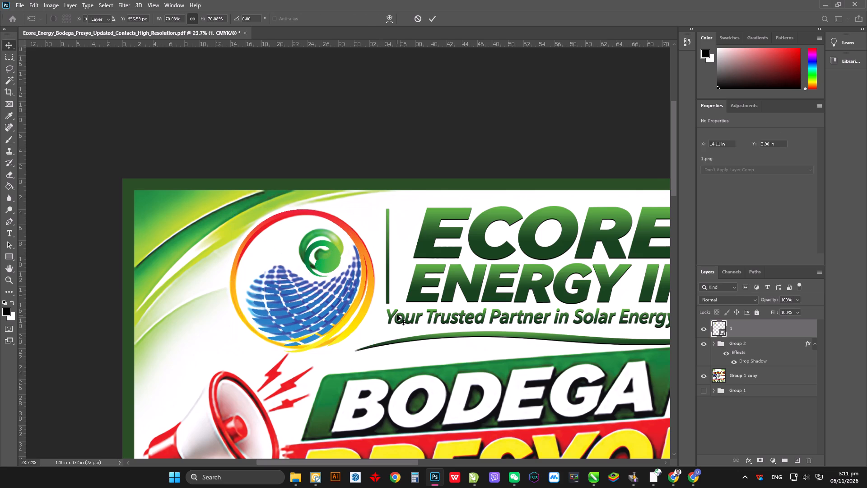
Hide the placed logo layer 1, select the Group 1 copy layer, and sample the white beside the ring for the Brush.
{"action": "scroll", "coordinate": [284, 329], "scroll_direction": "up", "scroll_amount": 9, "text": "alt"}
{"action": "left_click", "coordinate": [704, 332]}
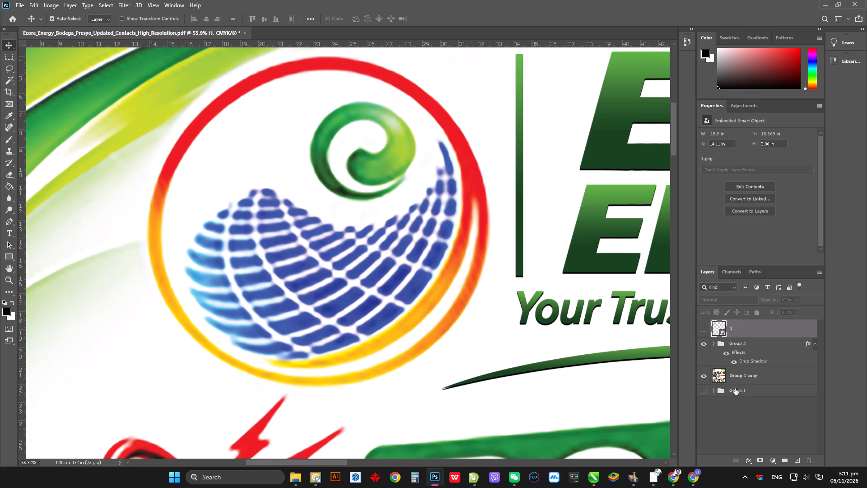
{"action": "left_click", "coordinate": [743, 379]}
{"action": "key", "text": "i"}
{"action": "left_click", "coordinate": [479, 117]}
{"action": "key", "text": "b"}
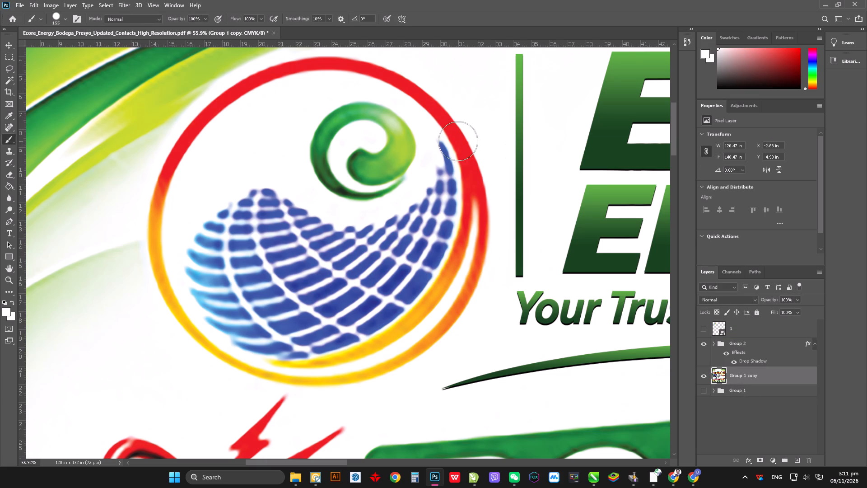
Duplicate the Group 1 copy layer and hide the original Group 1 copy.
{"action": "scroll", "coordinate": [368, 219], "scroll_direction": "down", "scroll_amount": 9}
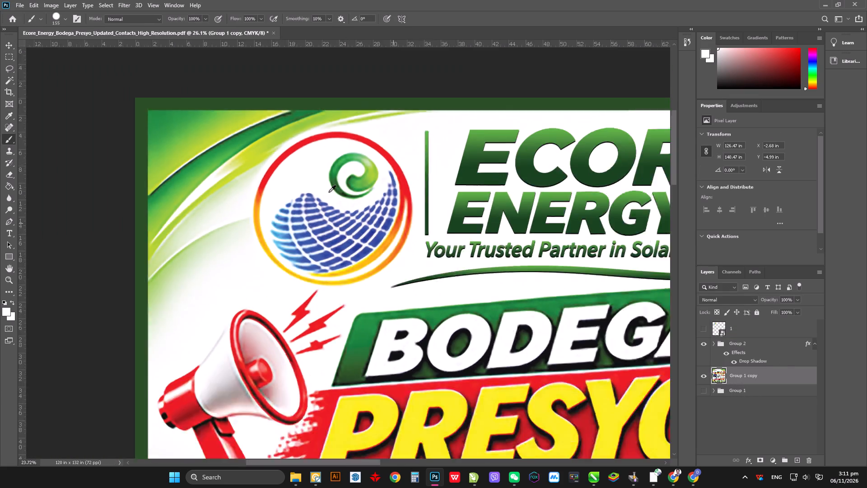
{"action": "scroll", "coordinate": [329, 192], "scroll_direction": "down", "scroll_amount": 2}
{"action": "scroll", "coordinate": [339, 225], "scroll_direction": "up", "scroll_amount": 8, "text": "alt"}
{"action": "key", "text": "ctrl+j"}
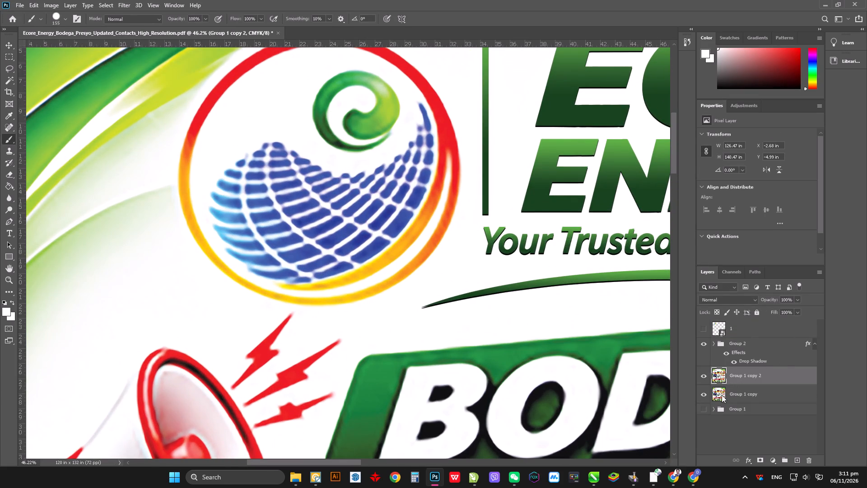
{"action": "scroll", "coordinate": [299, 240], "scroll_direction": "down", "scroll_amount": 12, "text": "alt"}
{"action": "scroll", "coordinate": [344, 250], "scroll_direction": "up", "scroll_amount": 2, "text": "alt"}
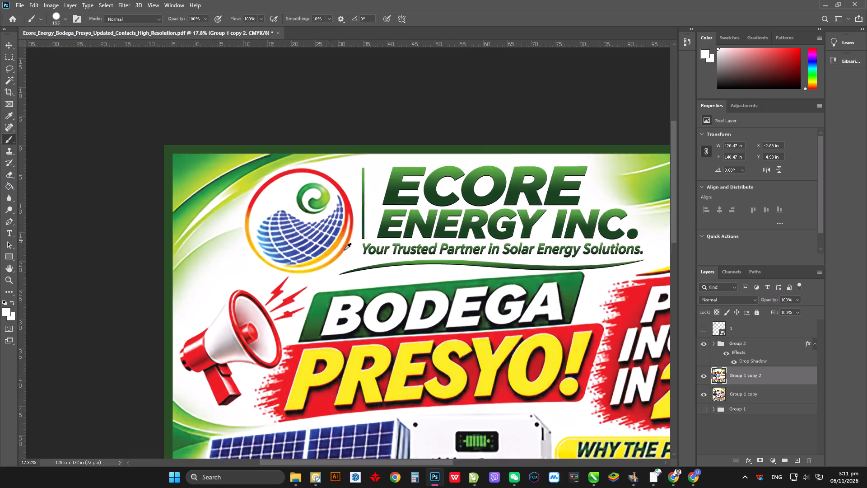
{"action": "scroll", "coordinate": [344, 250], "scroll_direction": "up", "scroll_amount": 2, "text": "alt"}
{"action": "left_click", "coordinate": [701, 398]}
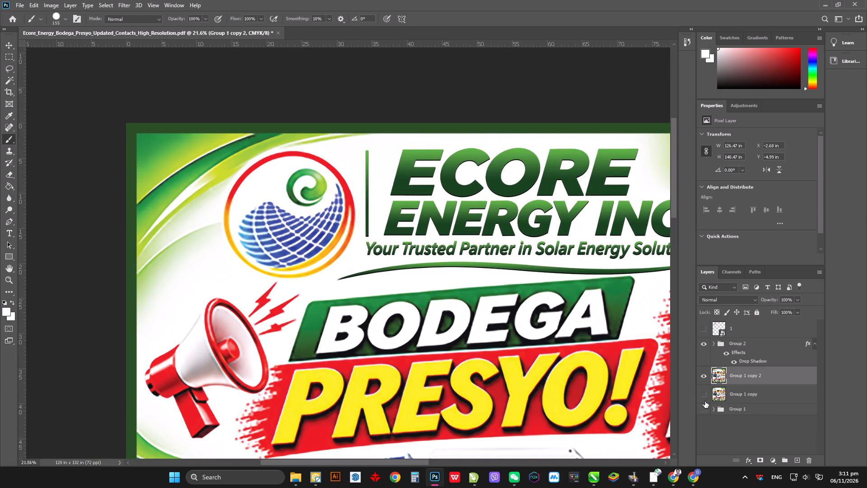
Toggle the visibility of the logo layer 1, Group 2, Group 1 copy 2 and Group 1 to compare the header versions.
{"action": "left_click", "coordinate": [705, 378]}
{"action": "left_click", "coordinate": [705, 405]}
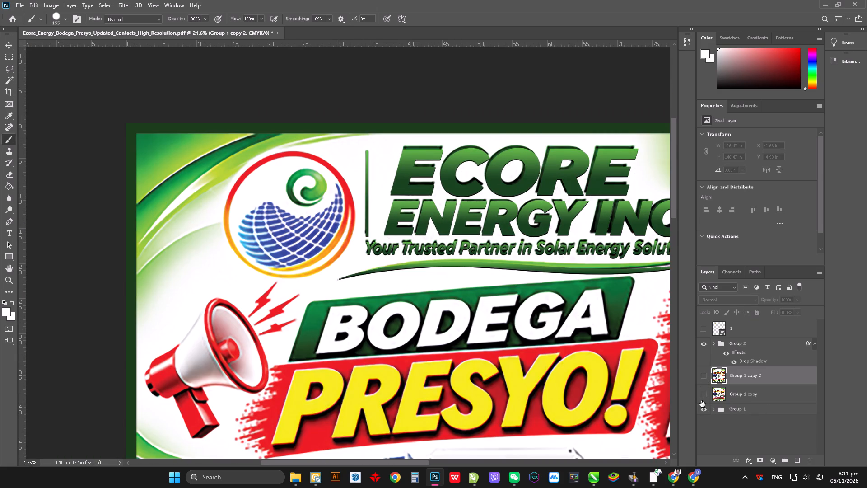
{"action": "left_click", "coordinate": [703, 377]}
{"action": "left_click", "coordinate": [703, 371]}
{"action": "left_click_drag", "start_coordinate": [699, 331], "coordinate": [699, 335]}
{"action": "left_click", "coordinate": [701, 346]}
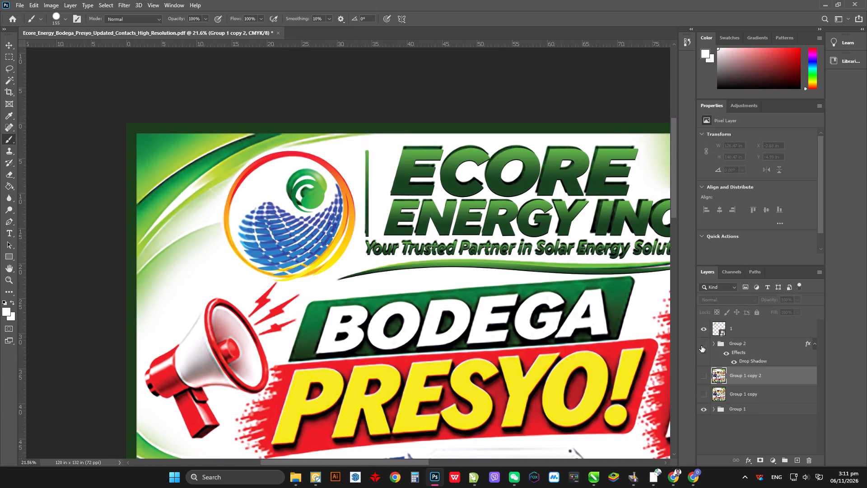
{"action": "left_click", "coordinate": [702, 326]}
{"action": "left_click", "coordinate": [714, 411]}
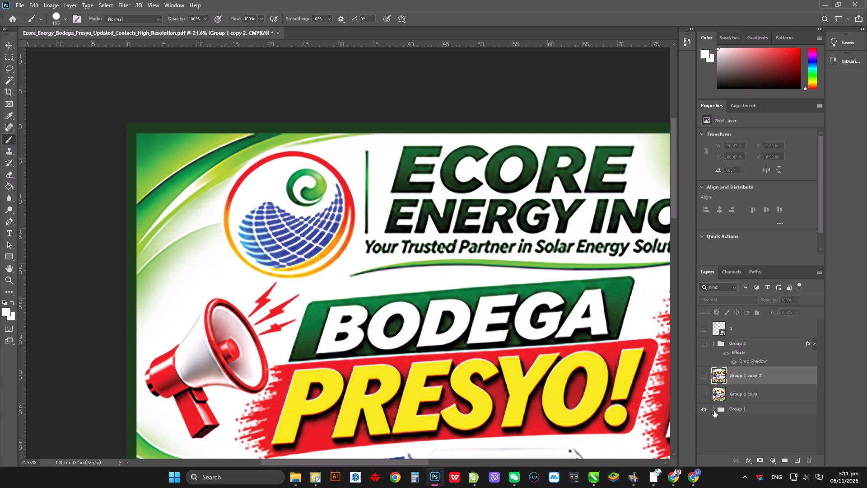
{"action": "left_click", "coordinate": [714, 411]}
Delete the Group 1 copy layer, and make Group 1 copy 2 visible and active.
{"action": "left_click", "coordinate": [760, 398]}
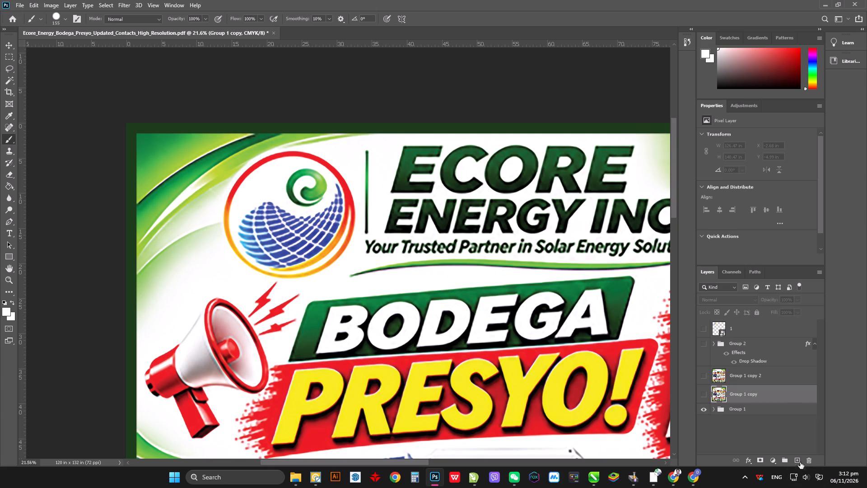
{"action": "left_click", "coordinate": [810, 460]}
{"action": "key", "text": "Return"}
{"action": "left_click", "coordinate": [704, 376]}
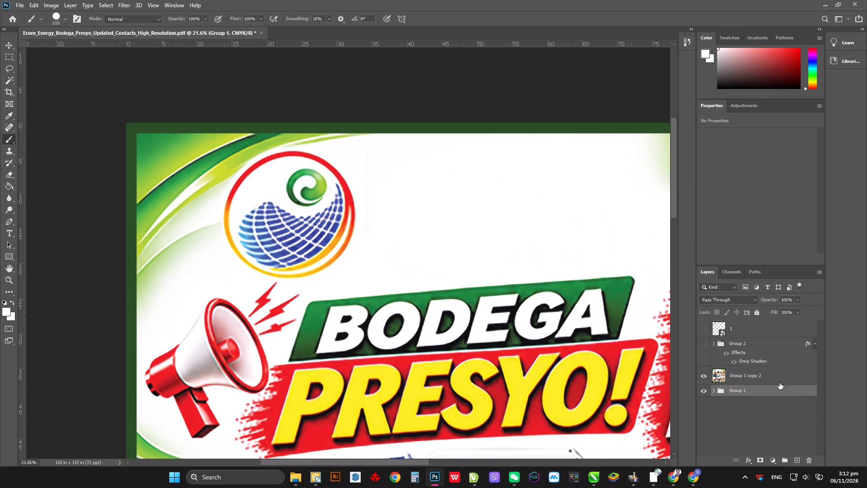
{"action": "left_click", "coordinate": [746, 376]}
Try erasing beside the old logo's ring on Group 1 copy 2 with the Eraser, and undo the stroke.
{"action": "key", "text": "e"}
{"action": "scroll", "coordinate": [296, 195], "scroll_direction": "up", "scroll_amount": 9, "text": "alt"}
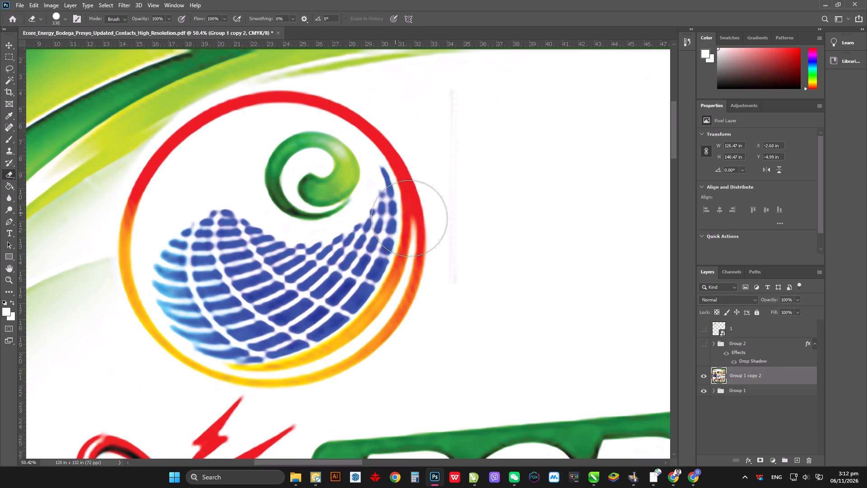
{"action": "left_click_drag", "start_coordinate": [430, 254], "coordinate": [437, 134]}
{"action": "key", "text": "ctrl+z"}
Sample the white beside the old logo's ring and brush over the faint vertical line next to it.
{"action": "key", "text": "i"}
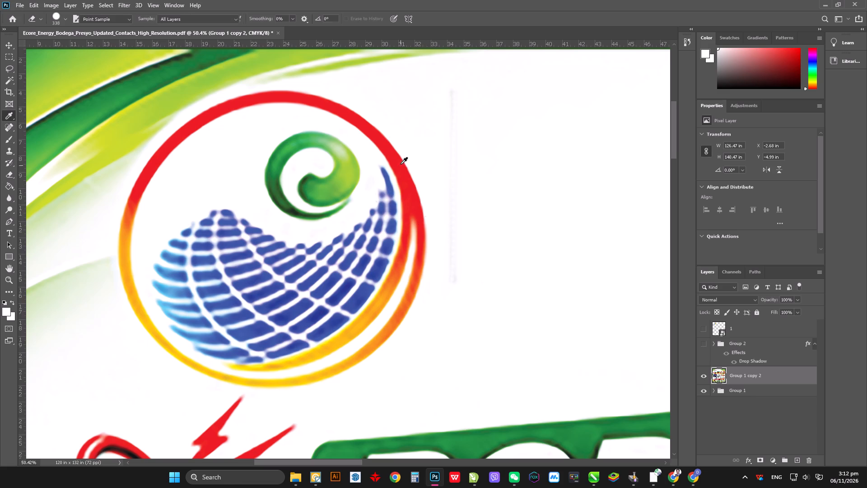
{"action": "left_click", "coordinate": [417, 143]}
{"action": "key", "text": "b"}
{"action": "left_click_drag", "start_coordinate": [445, 97], "coordinate": [442, 295]}
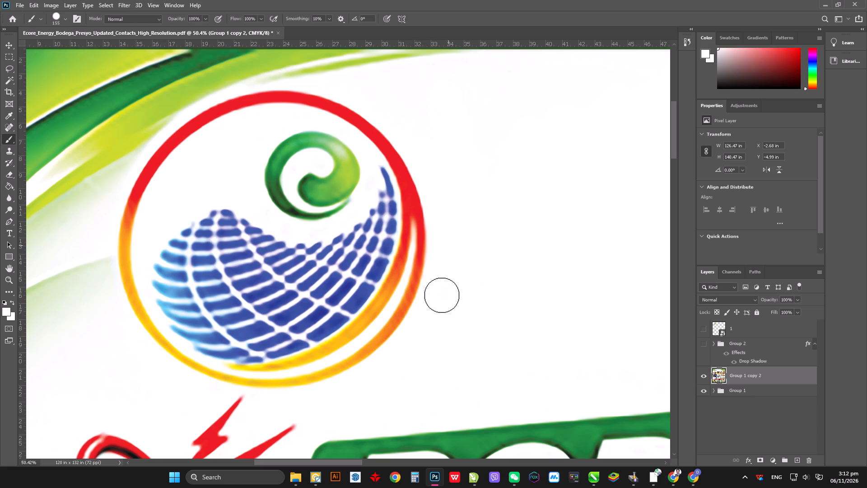
{"action": "left_click_drag", "start_coordinate": [442, 295], "coordinate": [439, 279]}
Paint white over the whole old blurry logo on Group 1 copy 2, covering its ring, green swirl and blue grid.
{"action": "left_click_drag", "start_coordinate": [429, 230], "coordinate": [358, 129]}
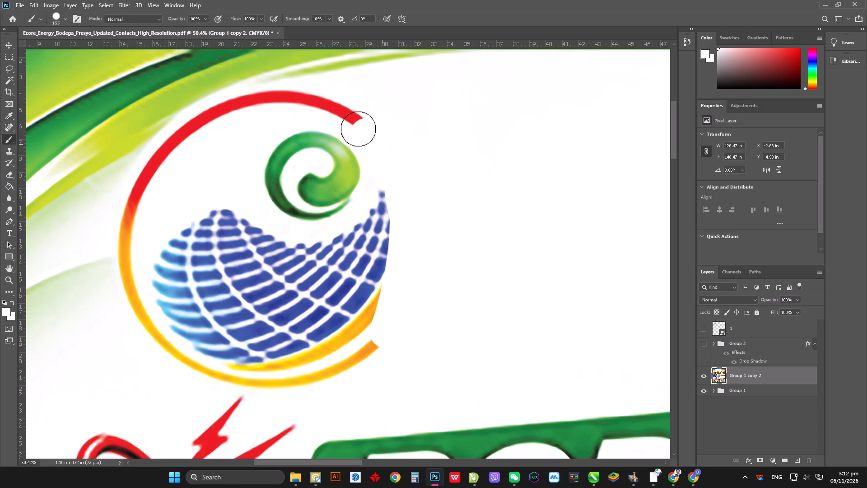
{"action": "left_click_drag", "start_coordinate": [358, 129], "coordinate": [178, 149]}
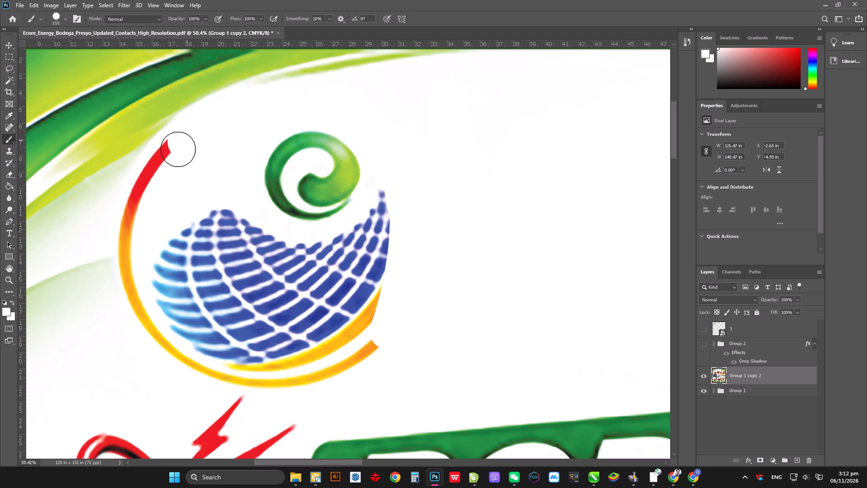
{"action": "left_click_drag", "start_coordinate": [178, 149], "coordinate": [132, 274]}
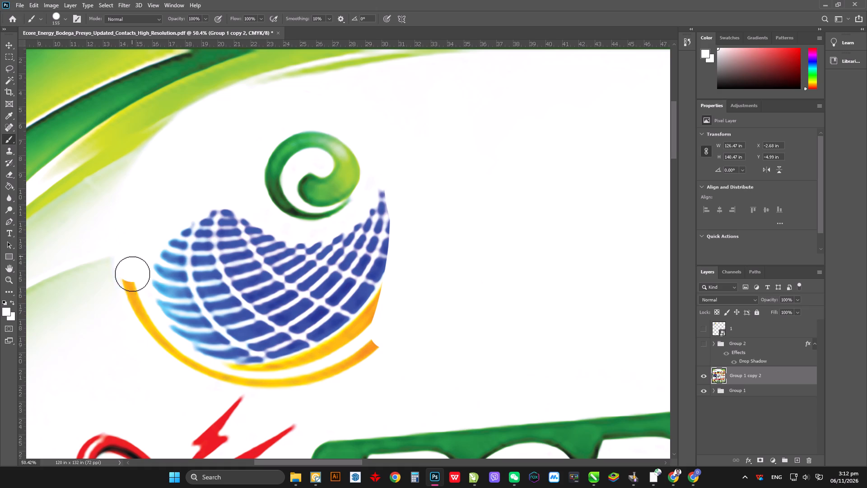
{"action": "left_click_drag", "start_coordinate": [132, 274], "coordinate": [324, 347]}
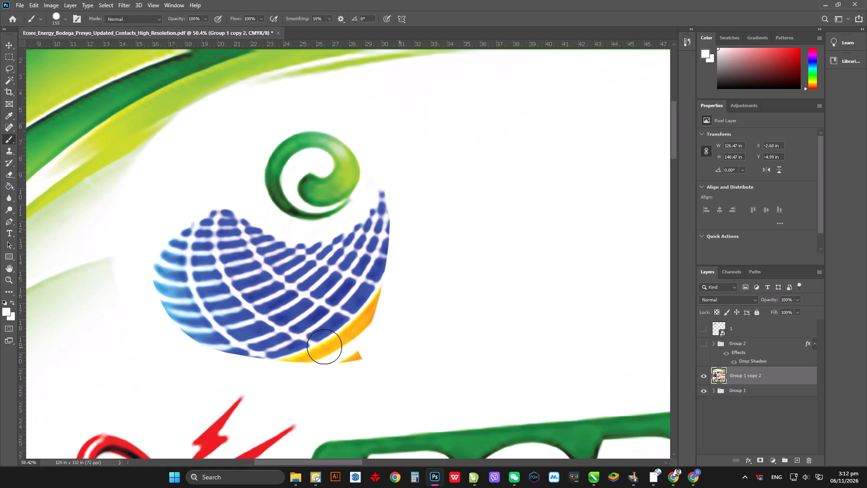
{"action": "left_click_drag", "start_coordinate": [324, 347], "coordinate": [290, 152]}
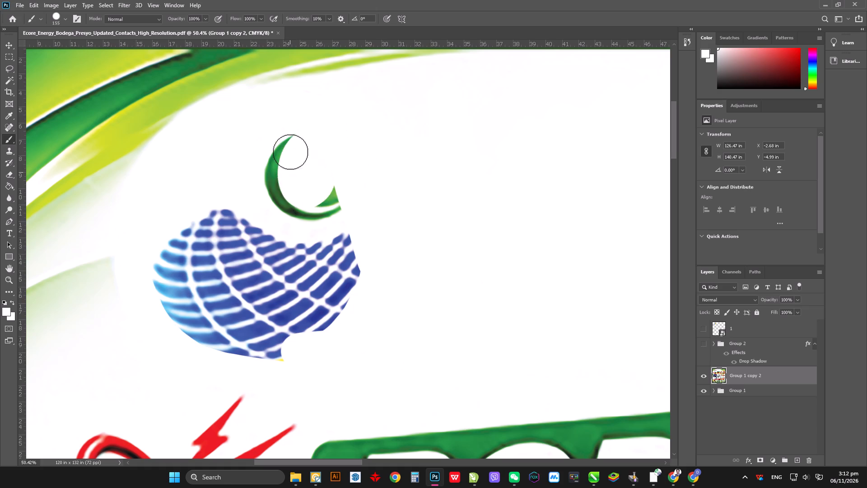
{"action": "left_click_drag", "start_coordinate": [290, 152], "coordinate": [279, 345]}
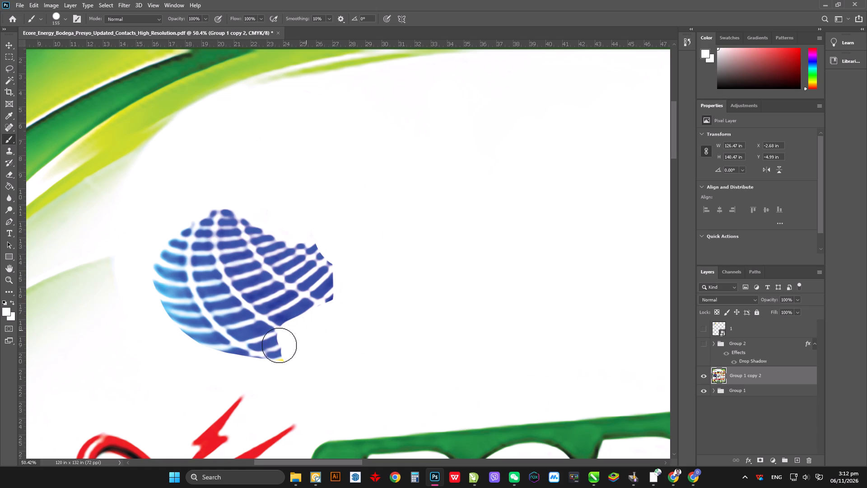
{"action": "left_click_drag", "start_coordinate": [279, 345], "coordinate": [228, 211]}
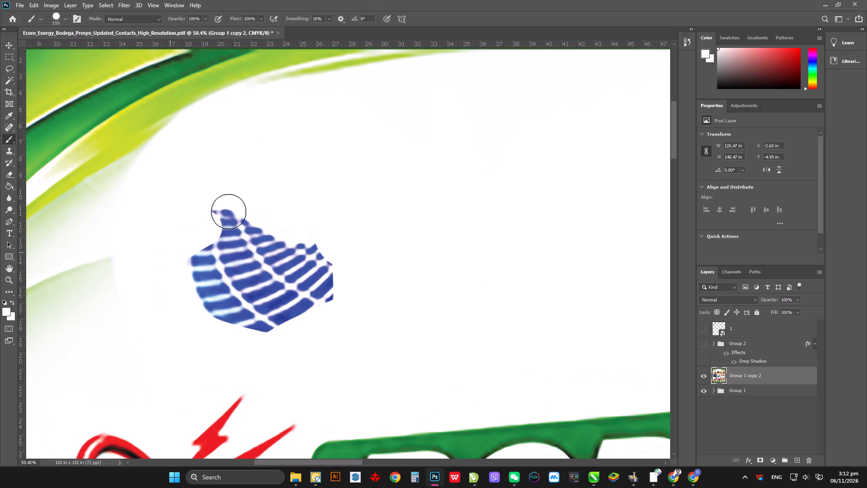
{"action": "left_click_drag", "start_coordinate": [228, 211], "coordinate": [324, 283]}
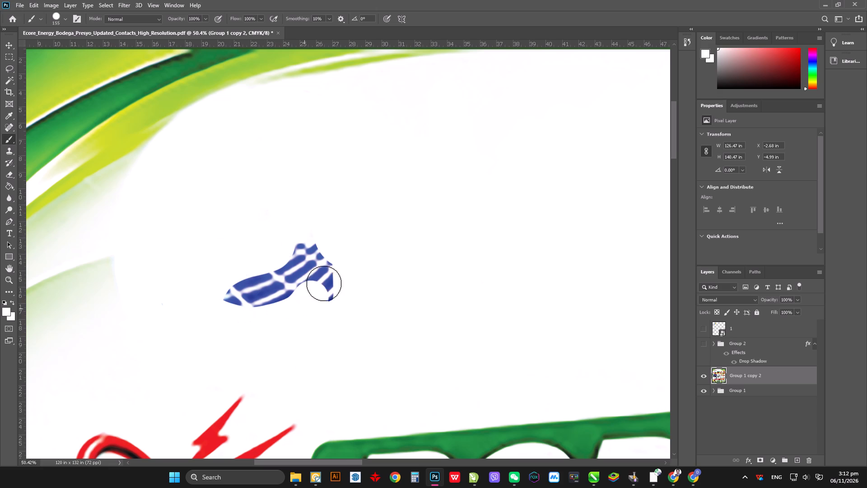
{"action": "left_click_drag", "start_coordinate": [324, 283], "coordinate": [325, 269]}
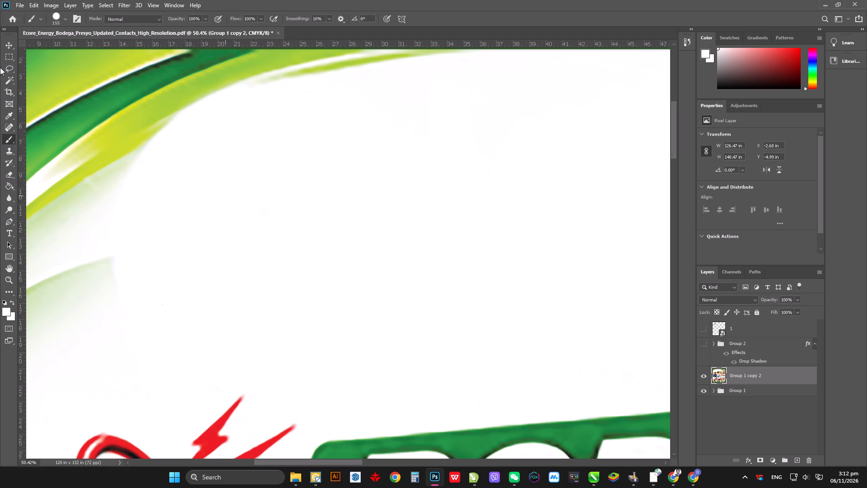
Show the logo layer 1 and Group 2 again, toggling Group 1 copy 2 to compare the cleaned header with the original.
{"action": "left_click", "coordinate": [9, 45]}
{"action": "scroll", "coordinate": [397, 353], "scroll_direction": "down", "scroll_amount": 15, "text": "alt"}
{"action": "scroll", "coordinate": [271, 267], "scroll_direction": "up", "scroll_amount": 2, "text": "alt"}
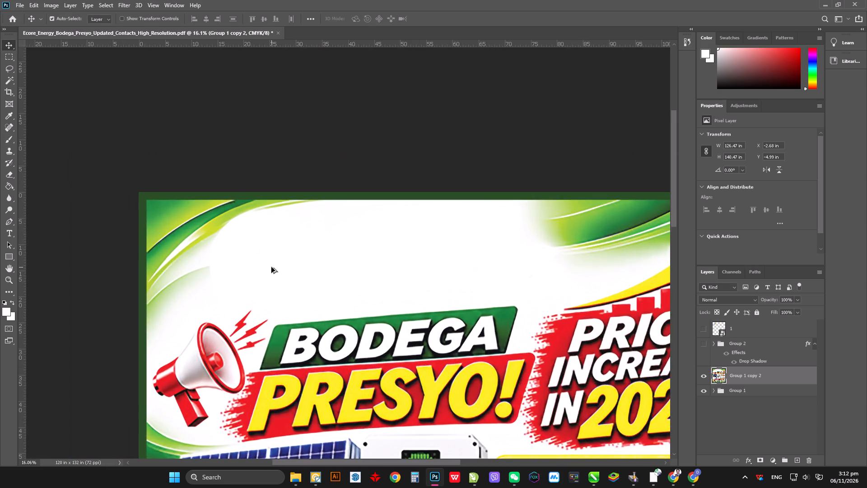
{"action": "scroll", "coordinate": [271, 267], "scroll_direction": "up", "scroll_amount": 4, "text": "alt"}
{"action": "scroll", "coordinate": [157, 252], "scroll_direction": "down", "scroll_amount": 3, "text": "alt"}
{"action": "scroll", "coordinate": [378, 306], "scroll_direction": "up", "scroll_amount": 2, "text": "alt"}
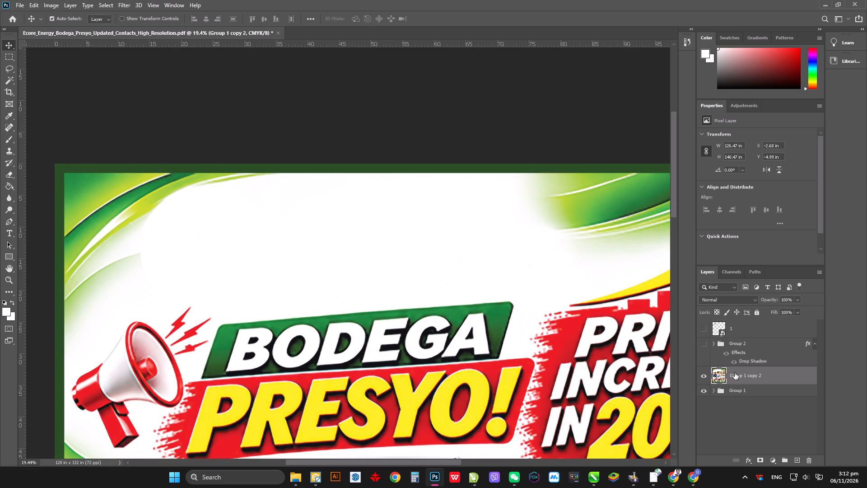
{"action": "left_click", "coordinate": [703, 331]}
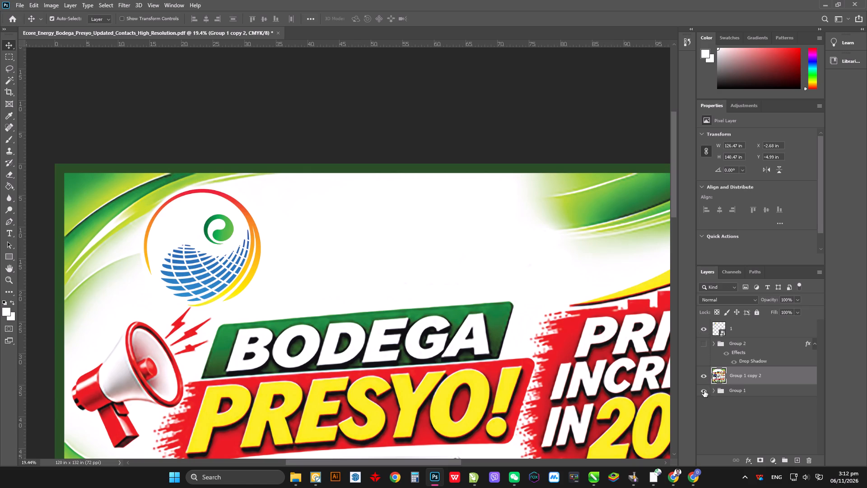
{"action": "left_click", "coordinate": [704, 378]}
{"action": "left_click", "coordinate": [704, 378]}
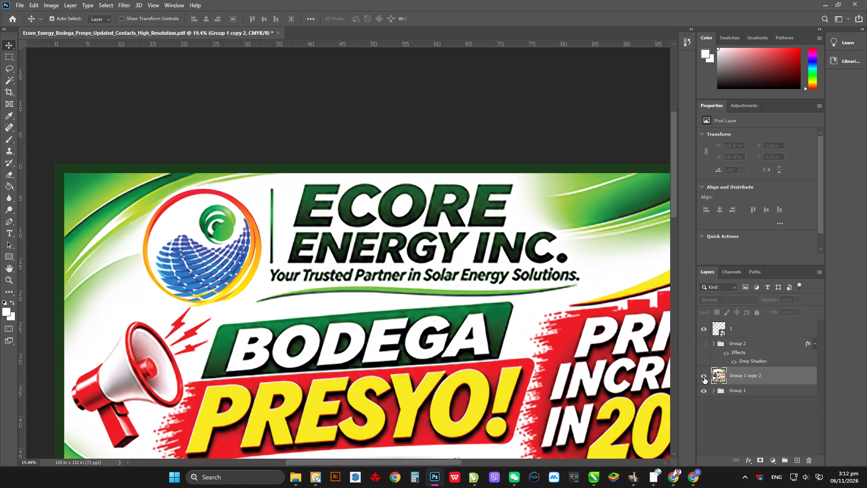
{"action": "left_click", "coordinate": [703, 380]}
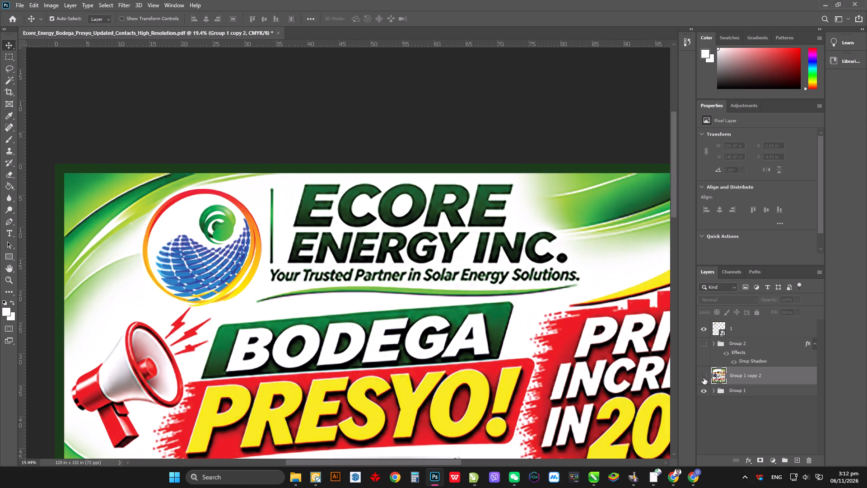
{"action": "left_click", "coordinate": [704, 378]}
{"action": "left_click", "coordinate": [704, 380]}
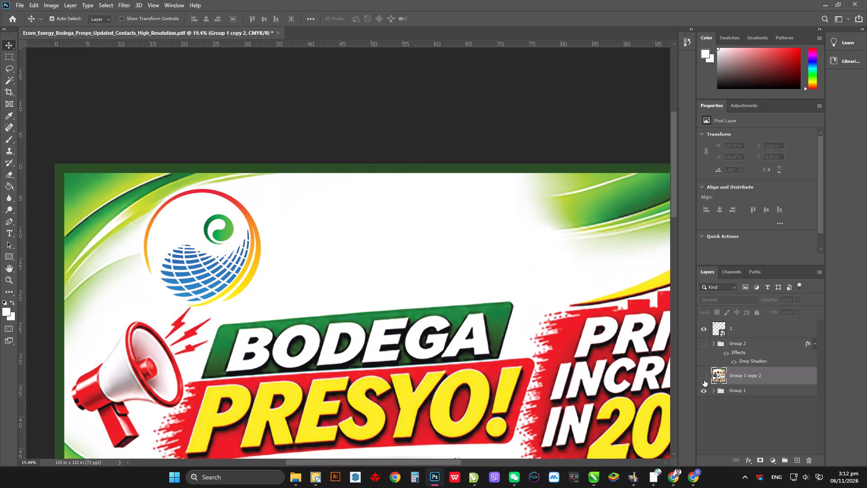
{"action": "left_click", "coordinate": [704, 380]}
{"action": "left_click", "coordinate": [706, 343]}
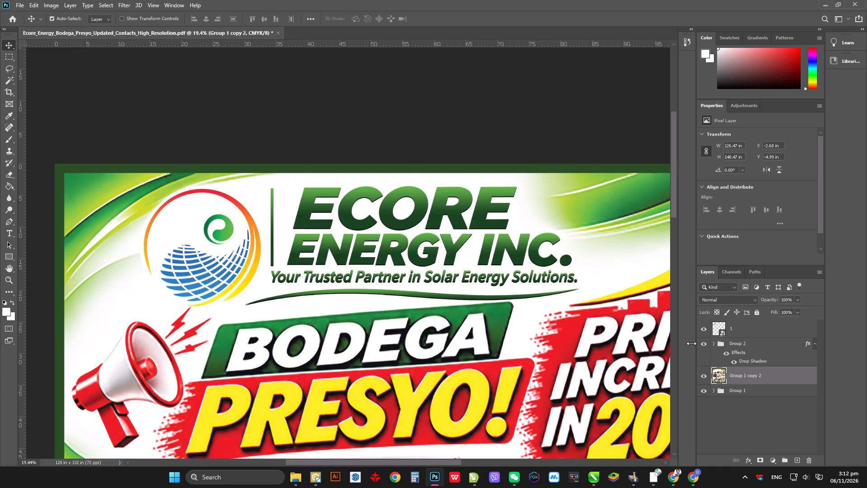
Scale the placed logo on layer 1 down to about 67% around its center and commit the transform.
{"action": "left_click", "coordinate": [8, 37]}
{"action": "scroll", "coordinate": [218, 244], "scroll_direction": "up", "scroll_amount": 3, "text": "alt"}
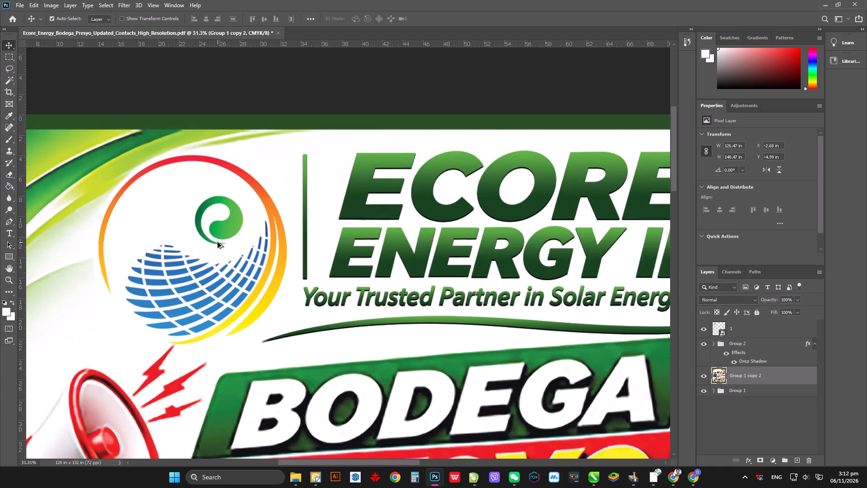
{"action": "scroll", "coordinate": [218, 242], "scroll_direction": "up", "scroll_amount": 4, "text": "alt"}
{"action": "left_click", "coordinate": [280, 207]}
{"action": "key", "text": "ctrl+t"}
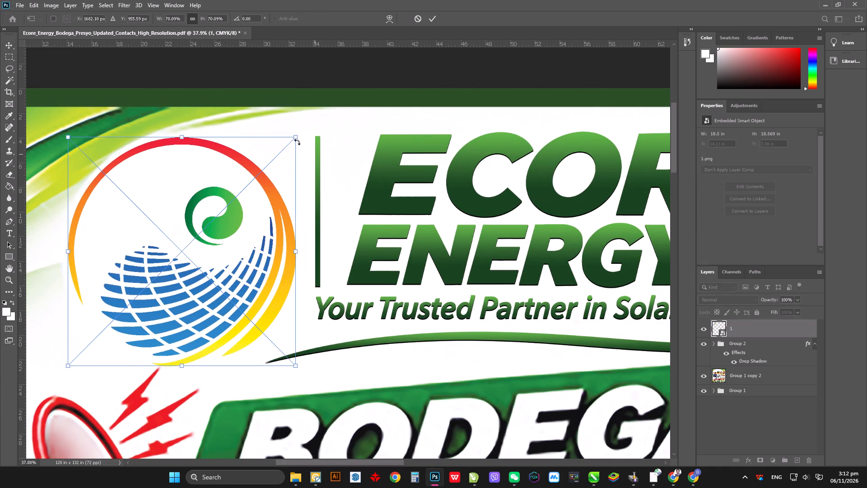
{"action": "left_click", "coordinate": [297, 142]}
{"action": "left_click_drag", "start_coordinate": [297, 138], "coordinate": [294, 145], "text": "alt"}
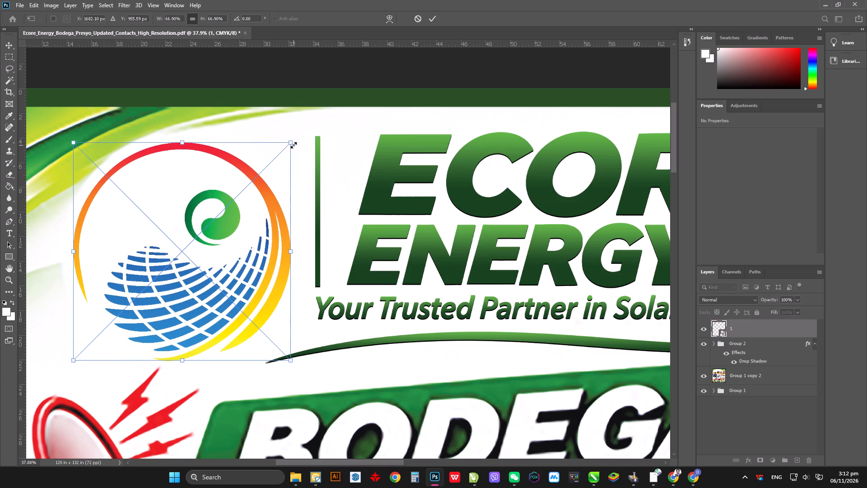
{"action": "key", "text": "Return"}
Open the Blending Options for the logo layer 1.
{"action": "right_click", "coordinate": [746, 328]}
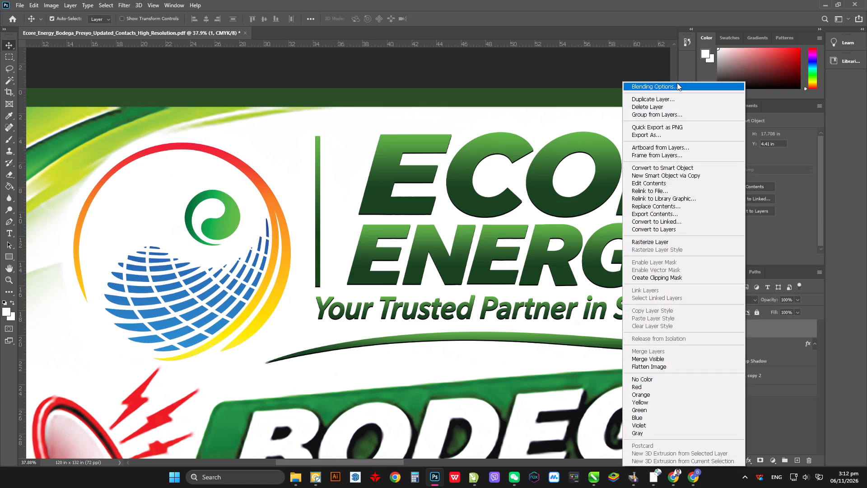
Add a Drop Shadow effect to the round logo on layer 1, keeping the effect's preset settings.
{"action": "left_click_drag", "start_coordinate": [675, 92], "coordinate": [674, 87]}
{"action": "left_click", "coordinate": [274, 415]}
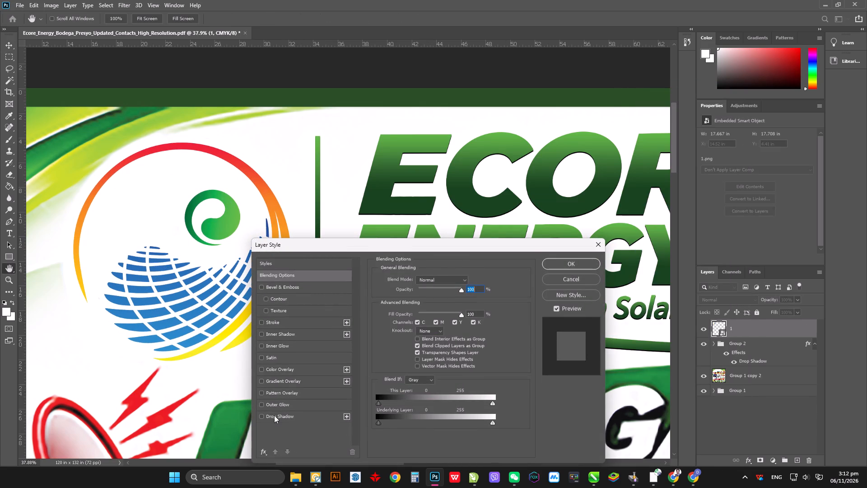
{"action": "left_click", "coordinate": [578, 266]}
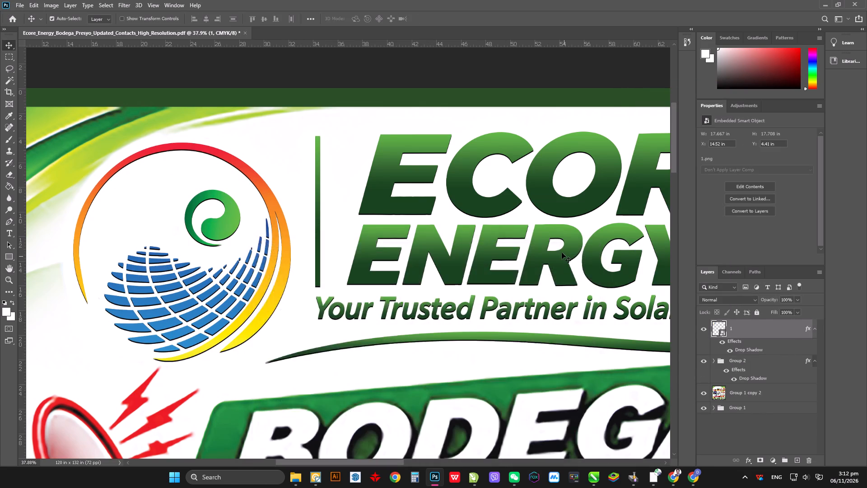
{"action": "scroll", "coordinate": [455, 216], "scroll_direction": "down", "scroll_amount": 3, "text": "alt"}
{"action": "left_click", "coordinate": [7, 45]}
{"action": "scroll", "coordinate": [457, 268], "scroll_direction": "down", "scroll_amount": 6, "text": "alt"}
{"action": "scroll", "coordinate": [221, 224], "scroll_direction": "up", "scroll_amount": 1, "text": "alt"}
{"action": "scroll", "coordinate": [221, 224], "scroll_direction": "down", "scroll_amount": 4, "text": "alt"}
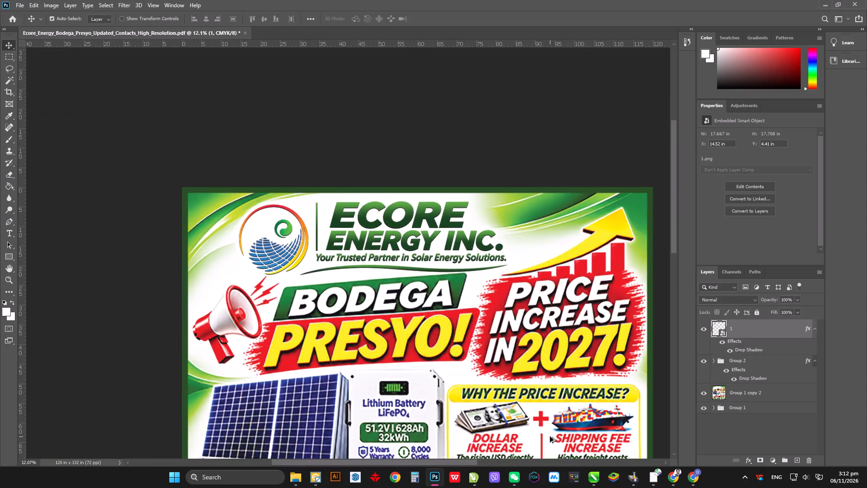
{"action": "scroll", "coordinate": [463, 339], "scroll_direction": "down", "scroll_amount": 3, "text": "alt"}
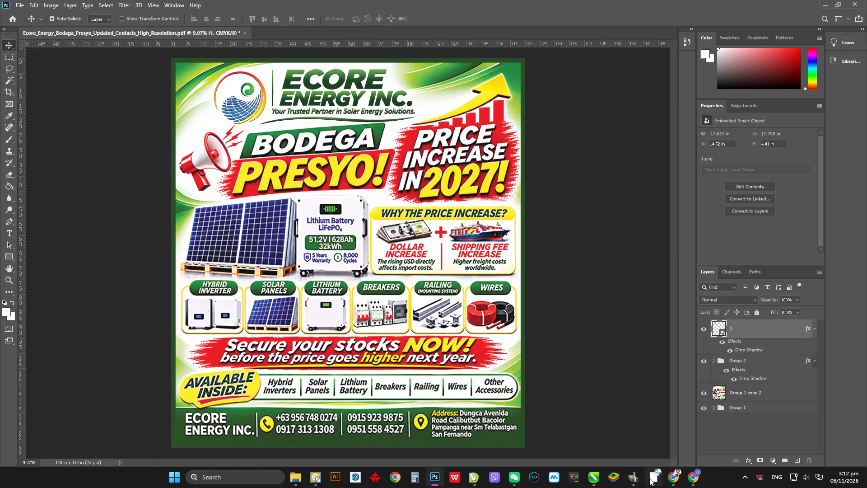
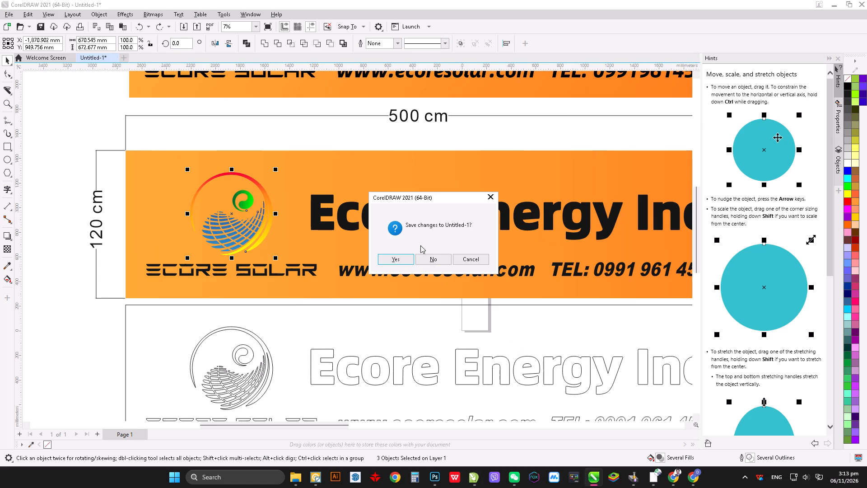
Close the Untitled-1 banner document without saving its changes.
{"action": "left_click", "coordinate": [438, 260]}
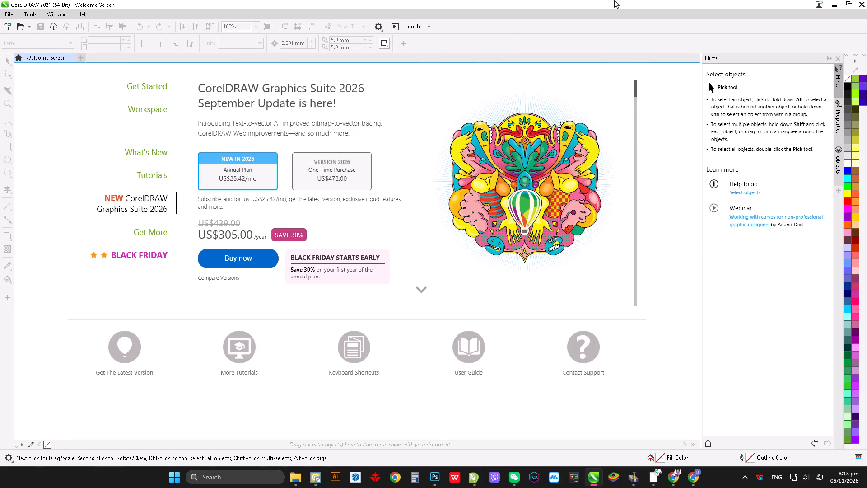
Close CorelDRAW 2021 from its Welcome Screen.
{"action": "left_click", "coordinate": [866, 0]}
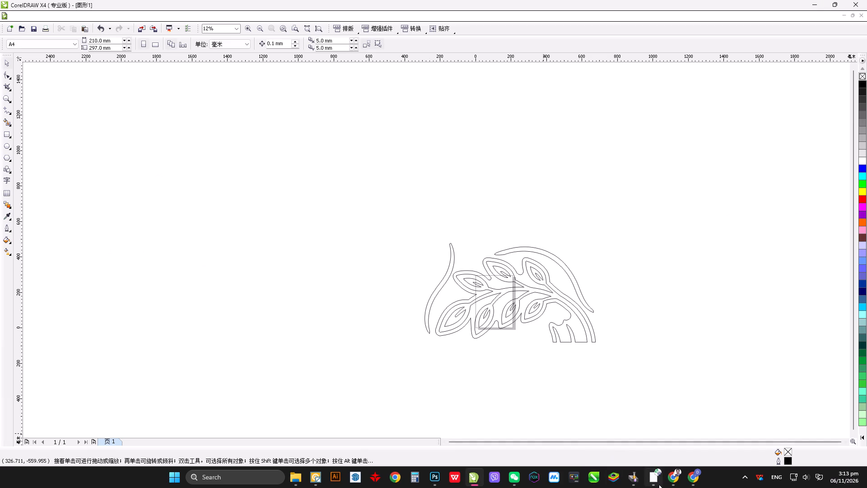
Bring up the open File Explorer windows to switch to a project folder.
{"action": "left_click", "coordinate": [298, 479]}
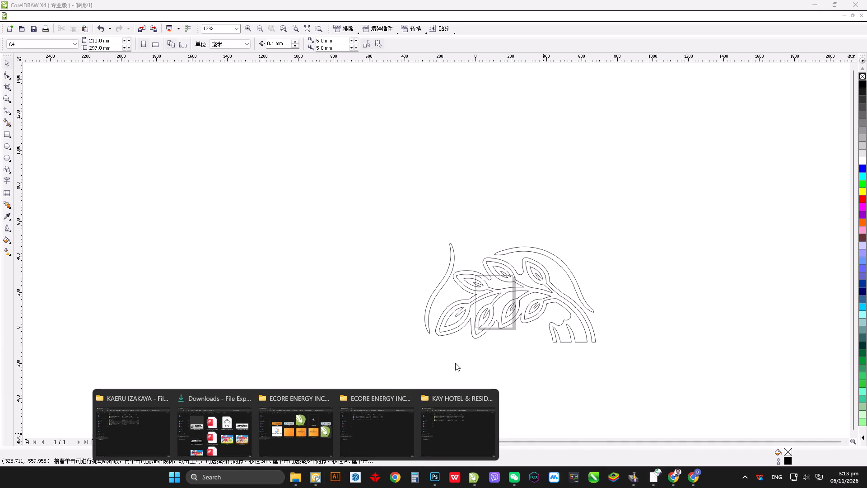